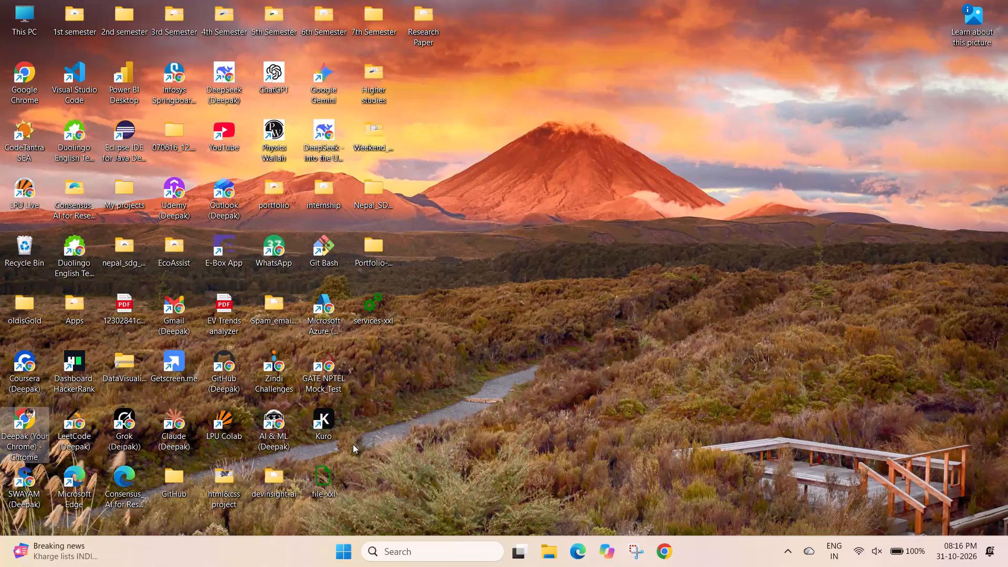
Open the Kuro application from its desktop shortcut.
double_click(323, 415)
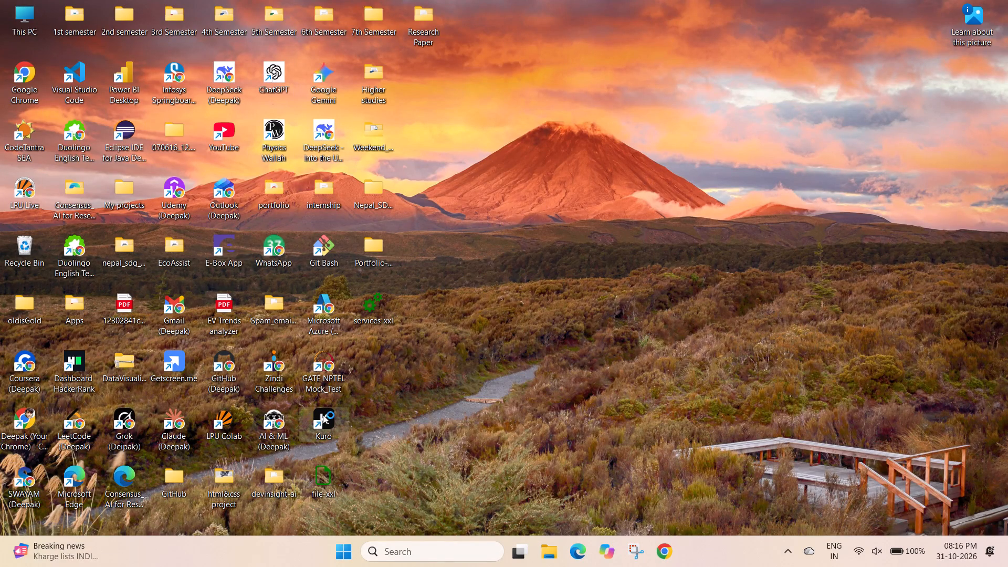
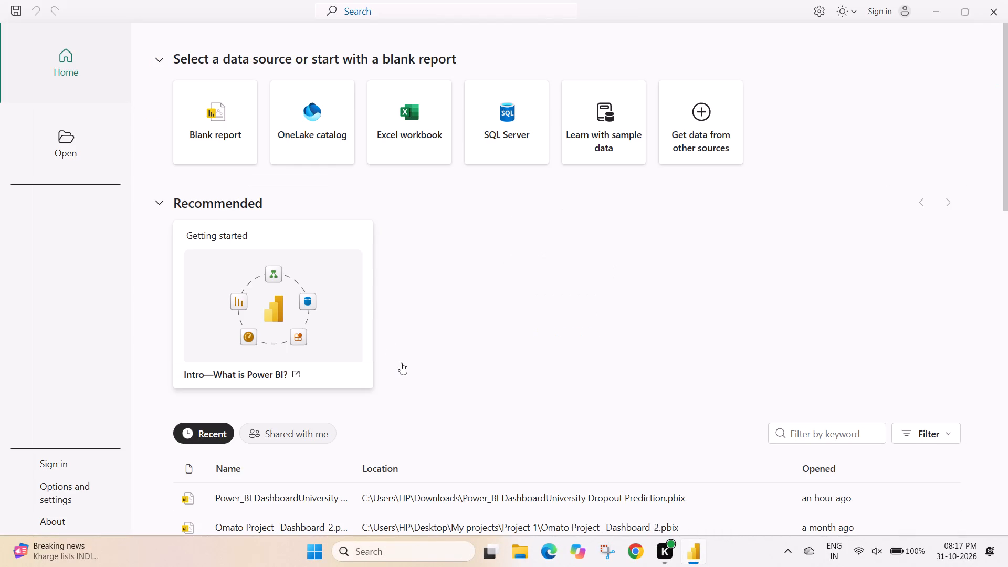
Open the recent report Power_BI DashboardUniversity Dropout Prediction.pbix from the Downloads folder.
scroll(401, 363, "down", 2)
left_click(319, 412)
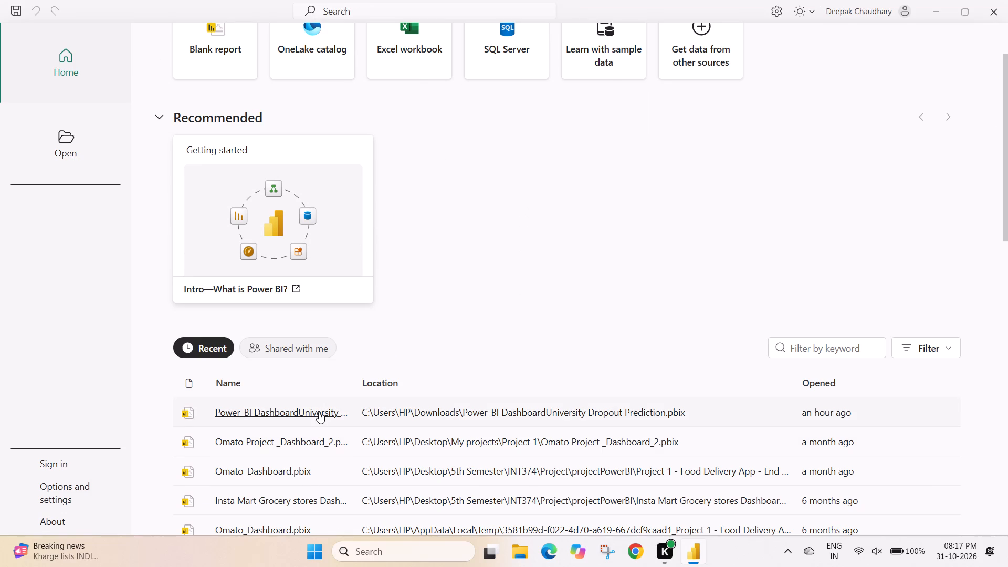
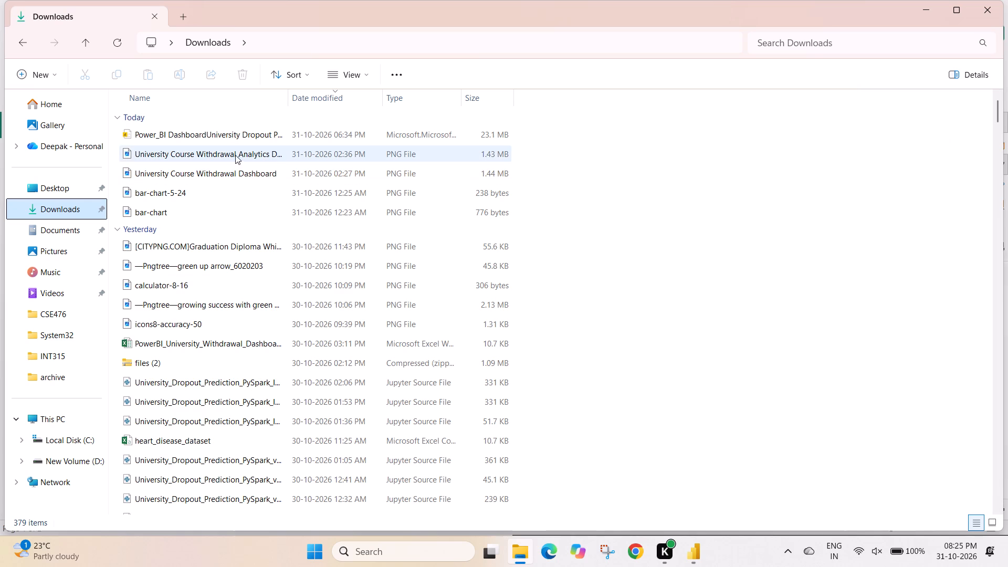
double_click(220, 180)
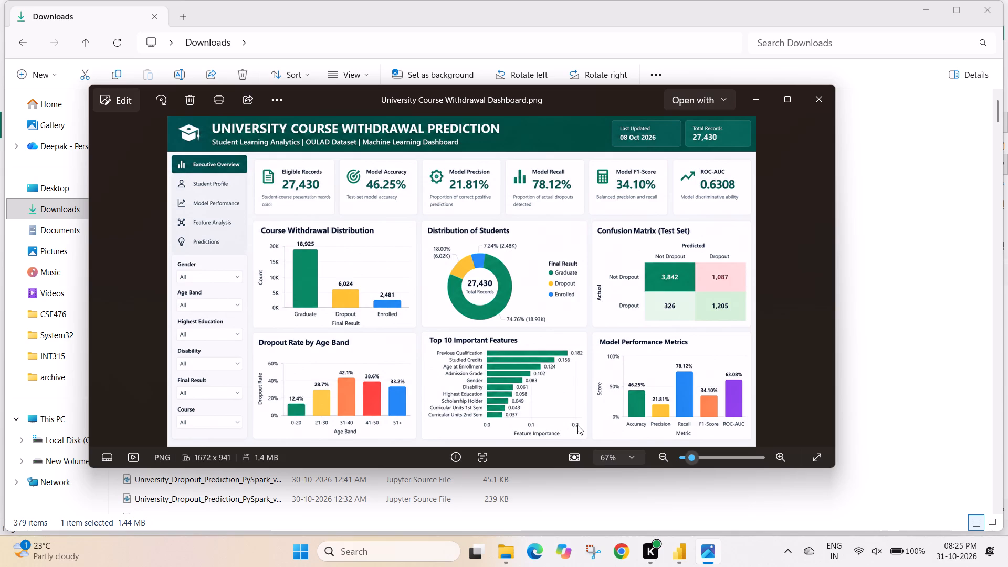
left_click(681, 548)
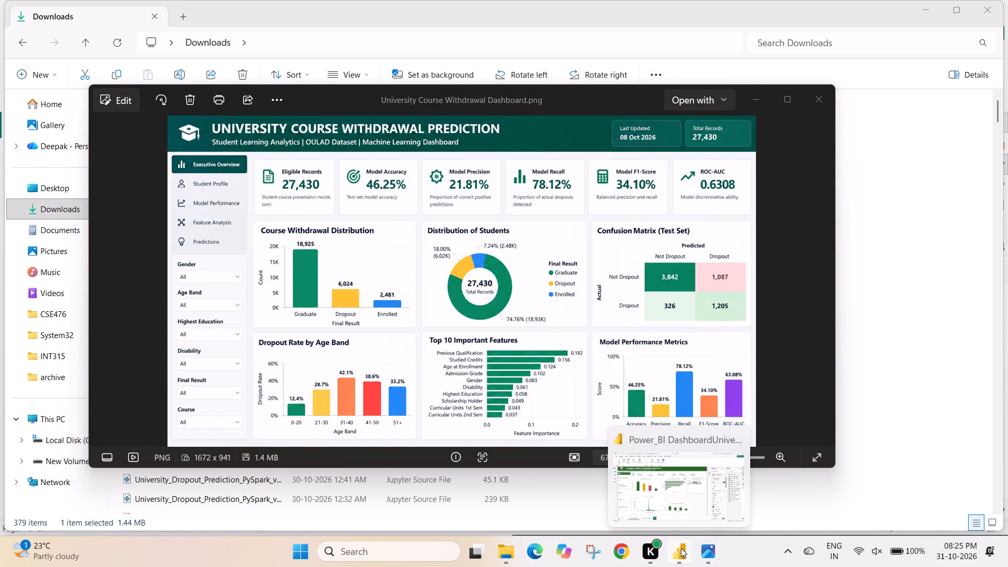
left_click(680, 515)
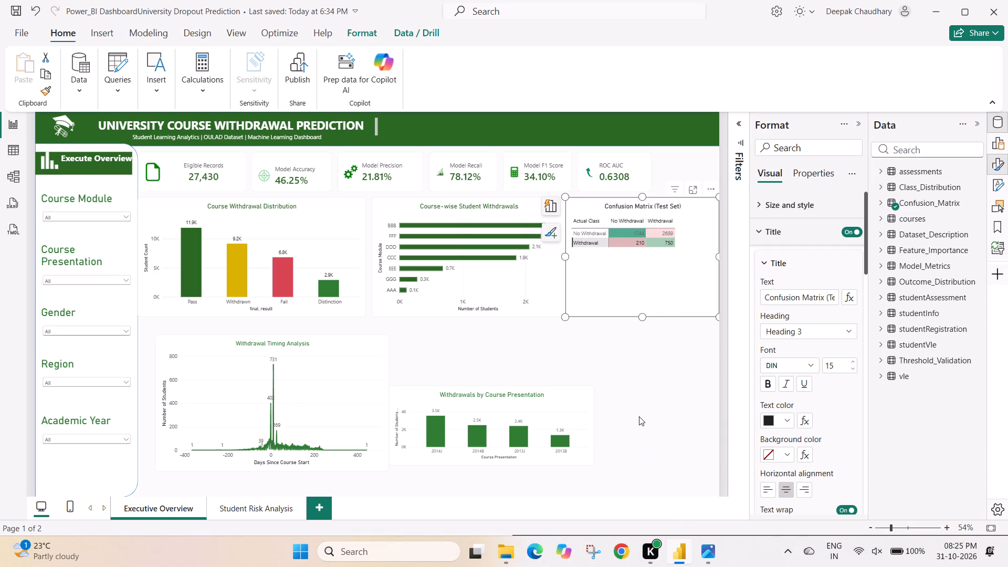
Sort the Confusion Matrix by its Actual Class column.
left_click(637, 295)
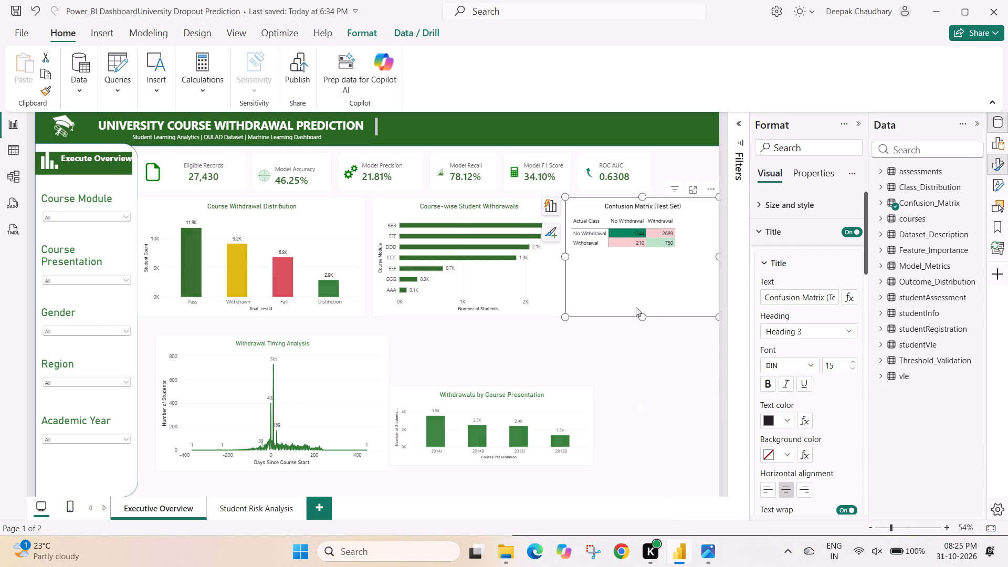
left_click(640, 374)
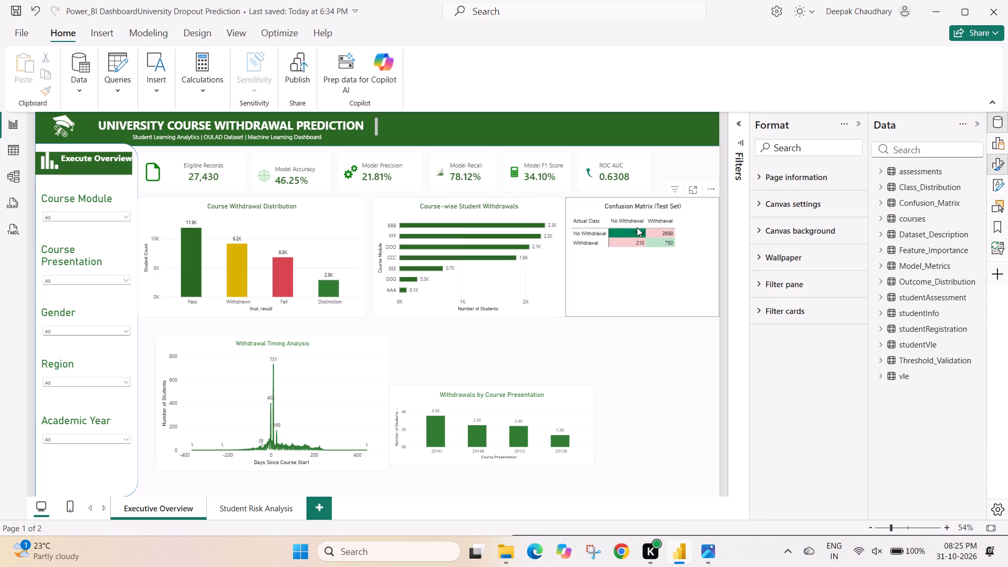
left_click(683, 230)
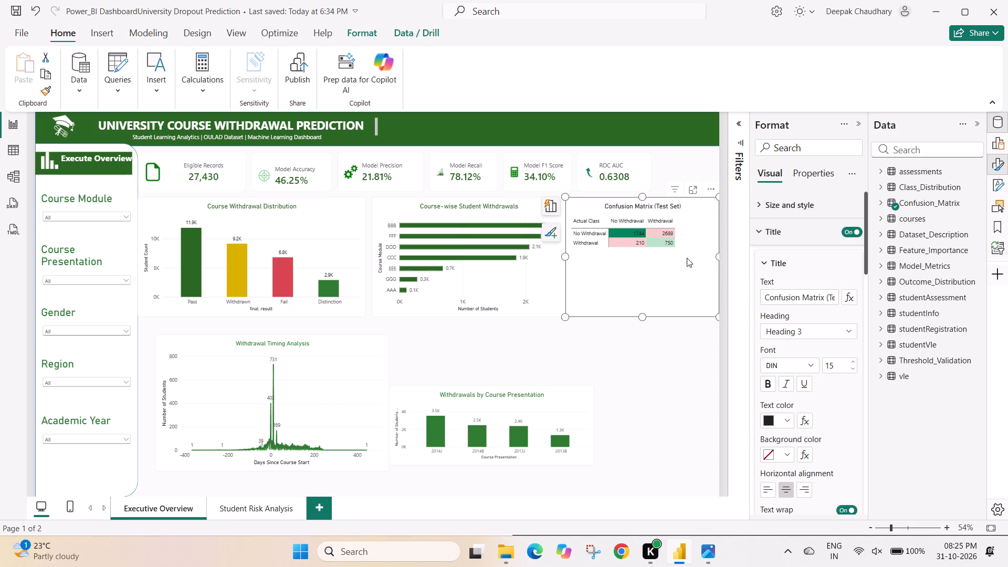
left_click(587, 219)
Look through the Confusion Matrix's formatting options beyond the title settings.
scroll(851, 454, "down", 3)
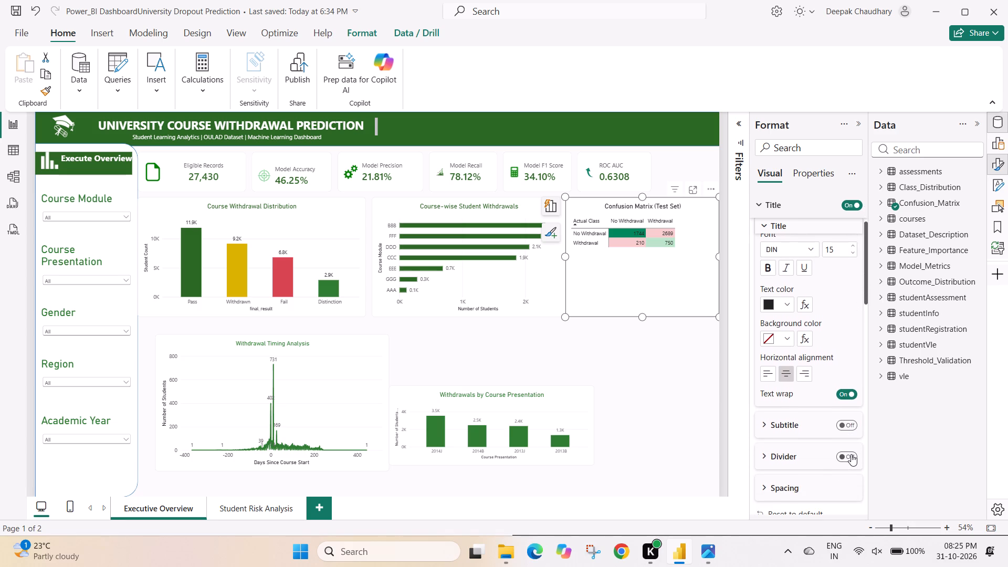
scroll(851, 454, "down", 3)
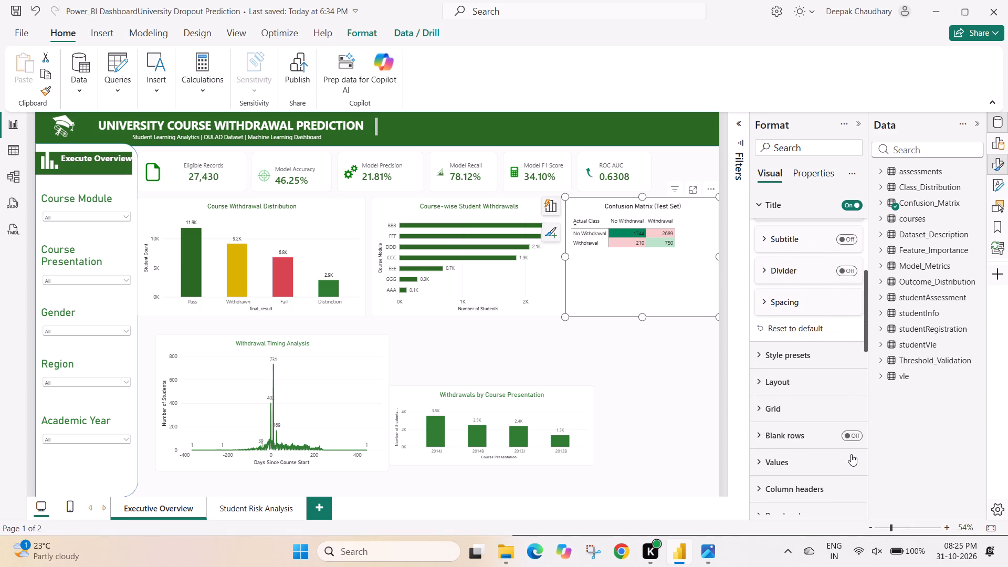
left_click(665, 437)
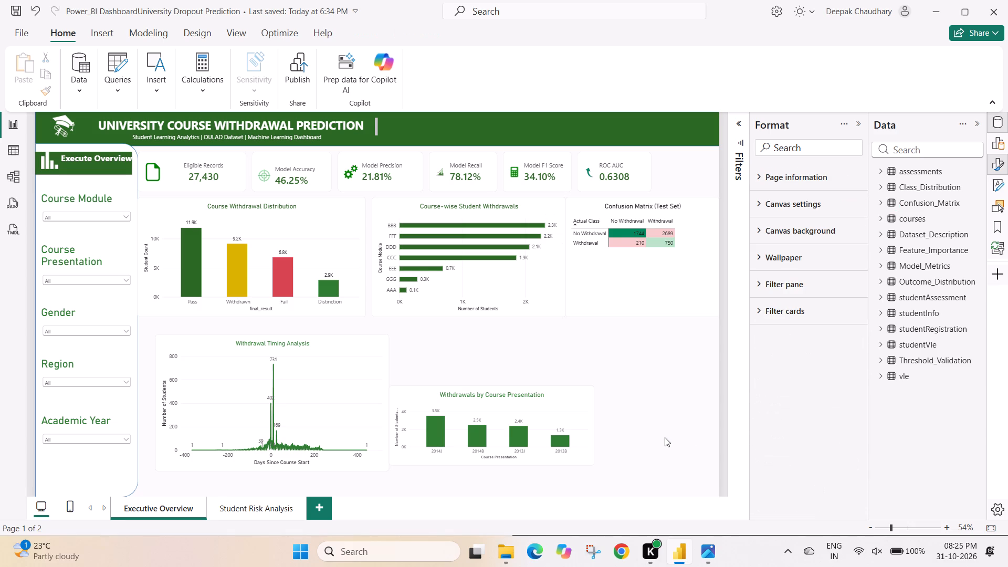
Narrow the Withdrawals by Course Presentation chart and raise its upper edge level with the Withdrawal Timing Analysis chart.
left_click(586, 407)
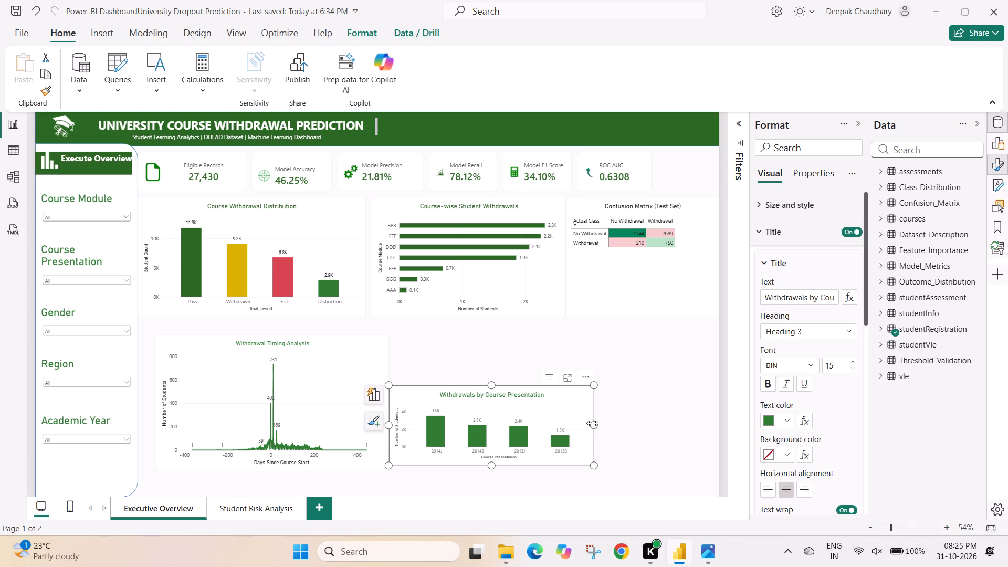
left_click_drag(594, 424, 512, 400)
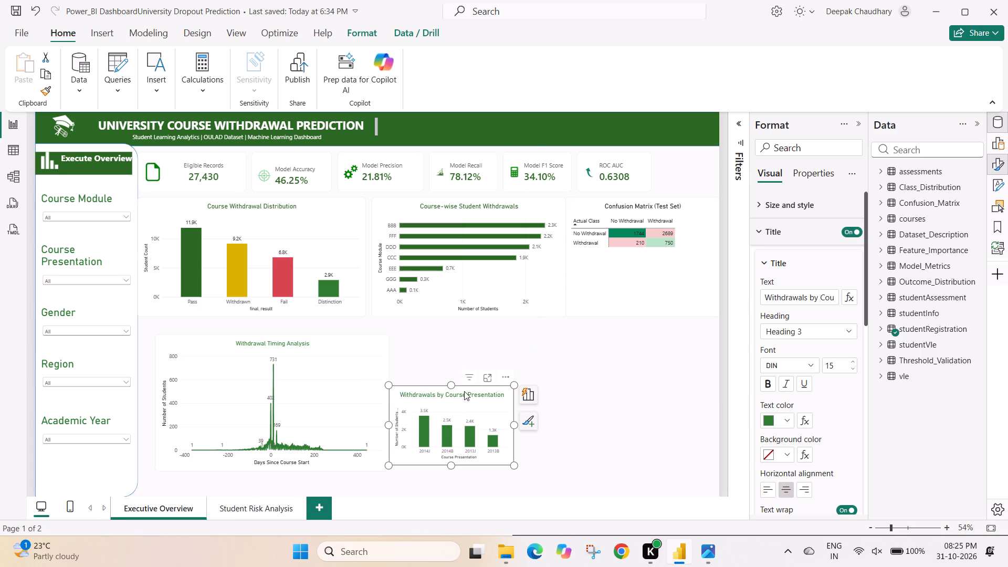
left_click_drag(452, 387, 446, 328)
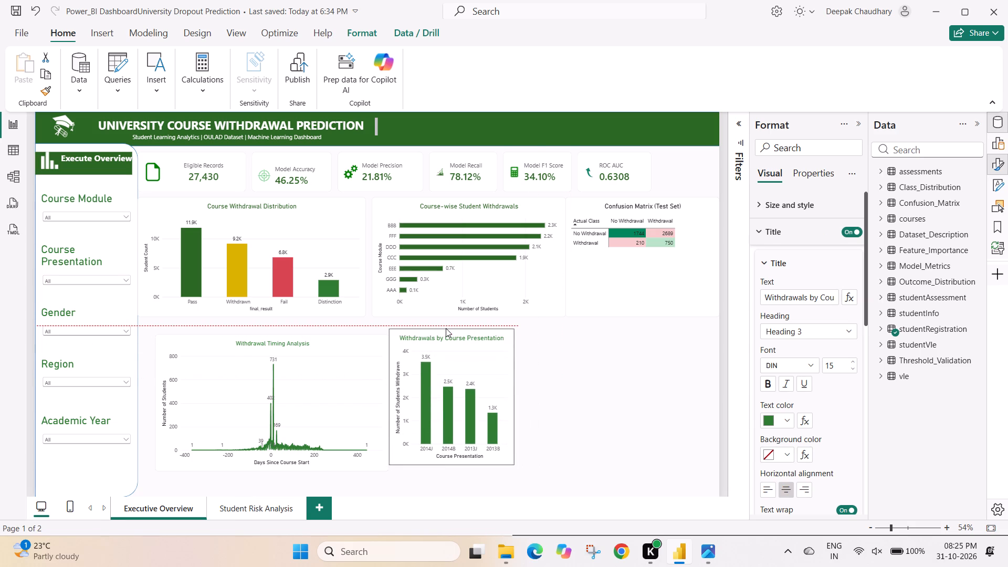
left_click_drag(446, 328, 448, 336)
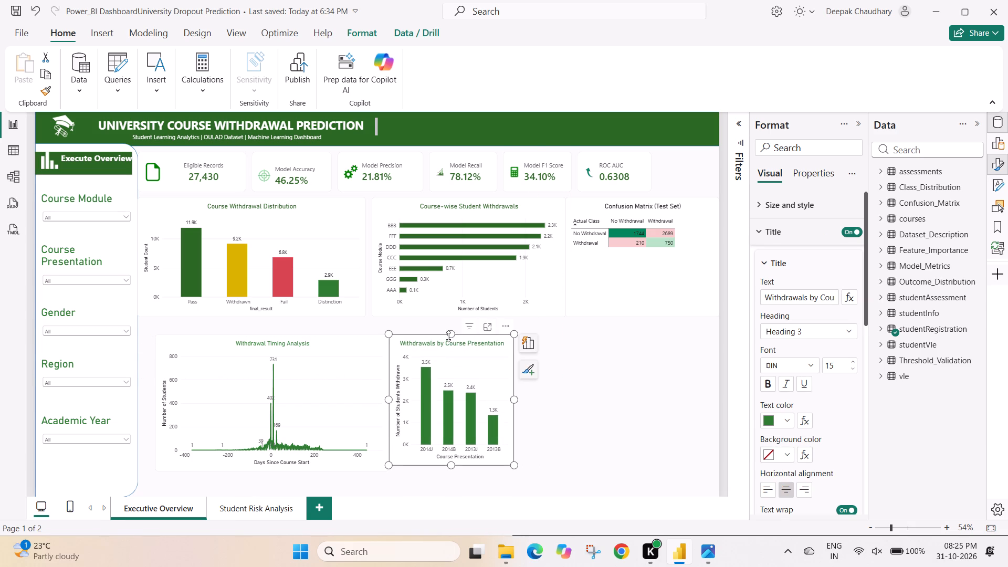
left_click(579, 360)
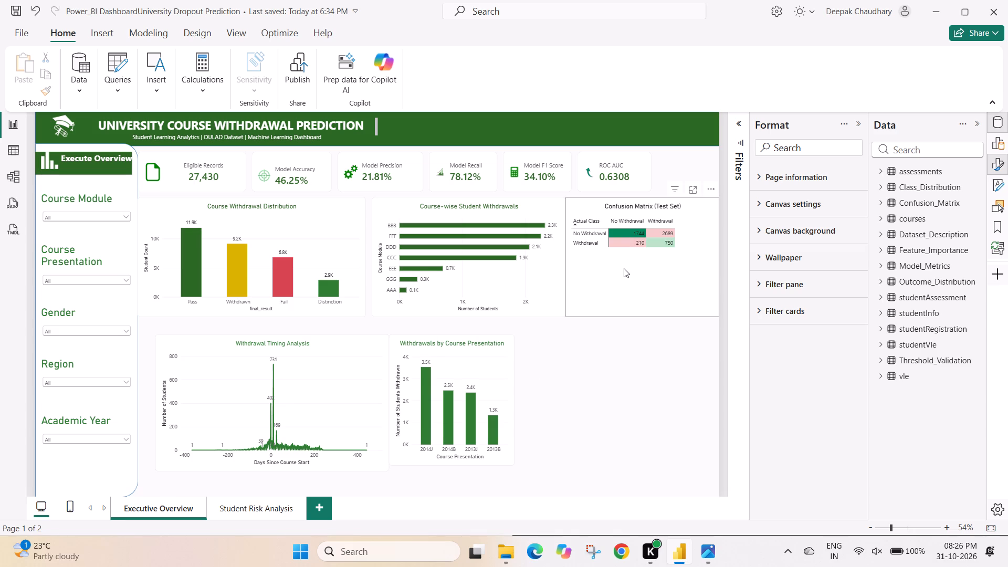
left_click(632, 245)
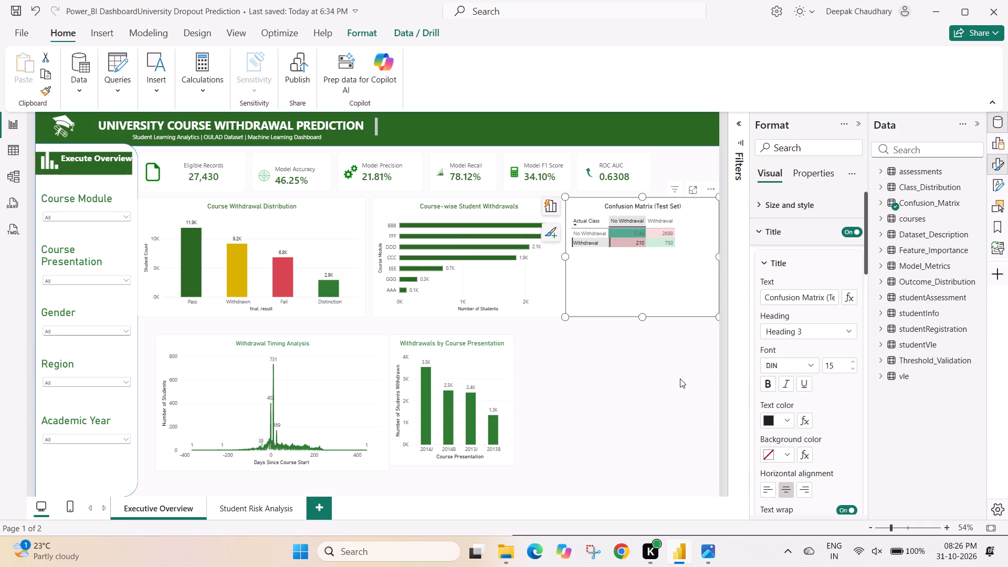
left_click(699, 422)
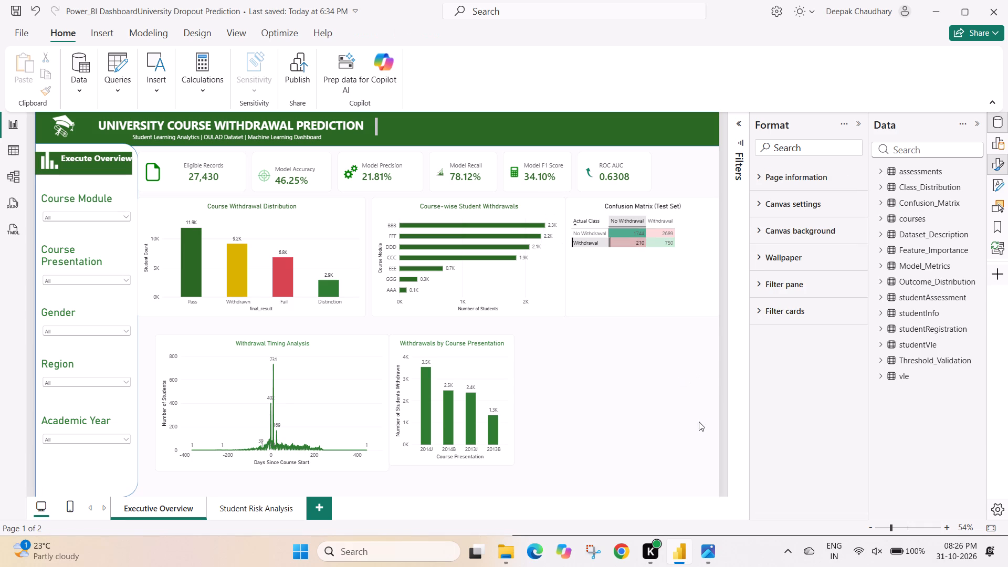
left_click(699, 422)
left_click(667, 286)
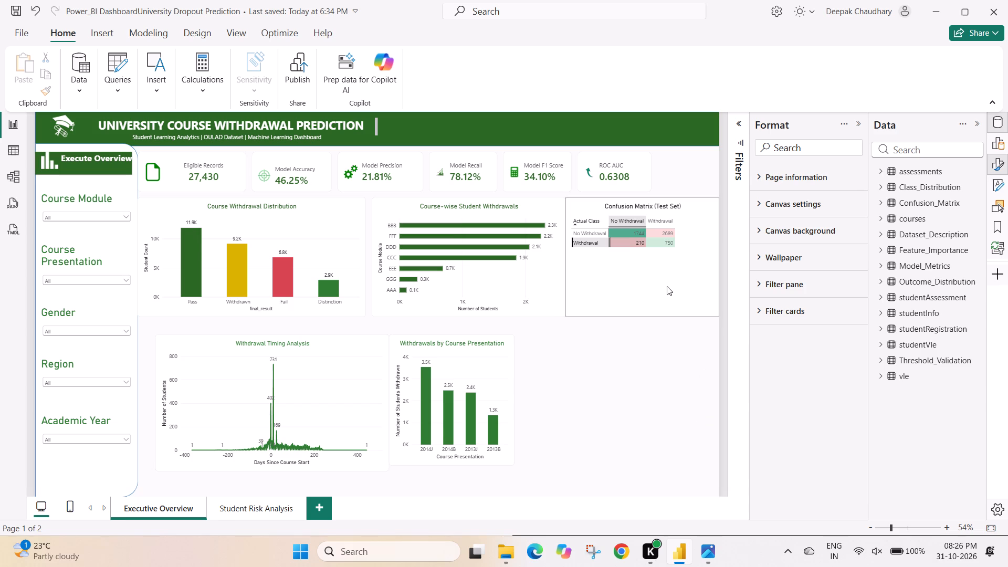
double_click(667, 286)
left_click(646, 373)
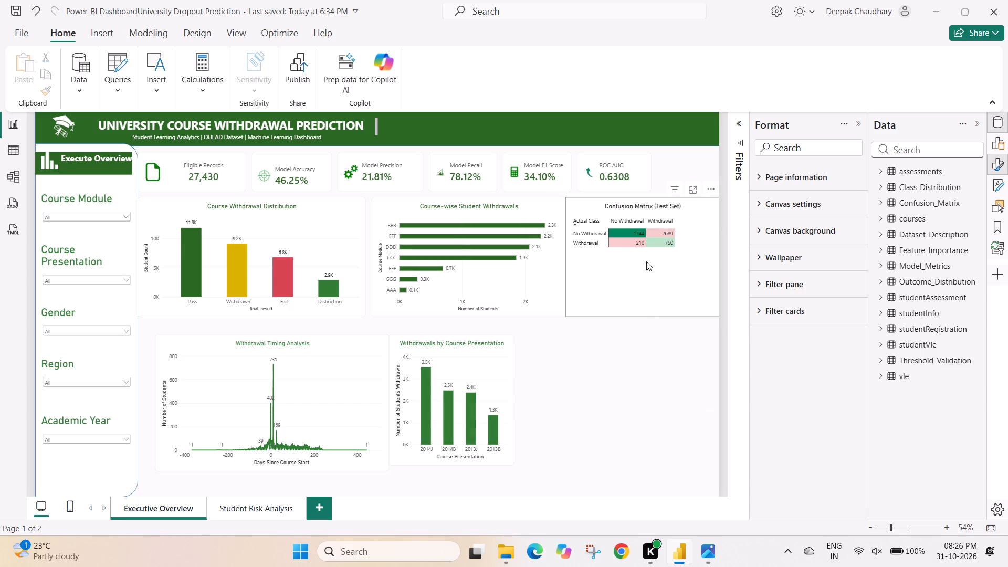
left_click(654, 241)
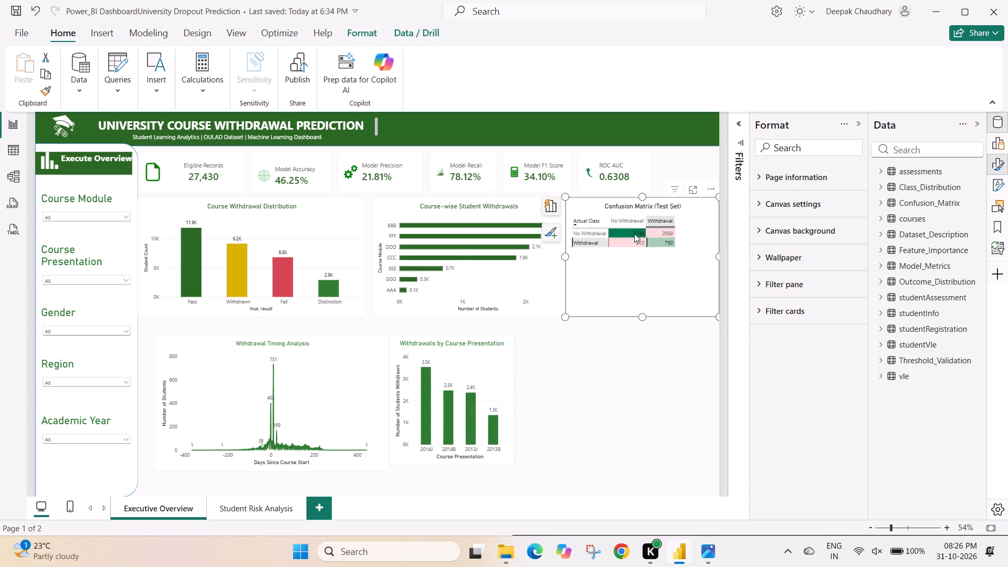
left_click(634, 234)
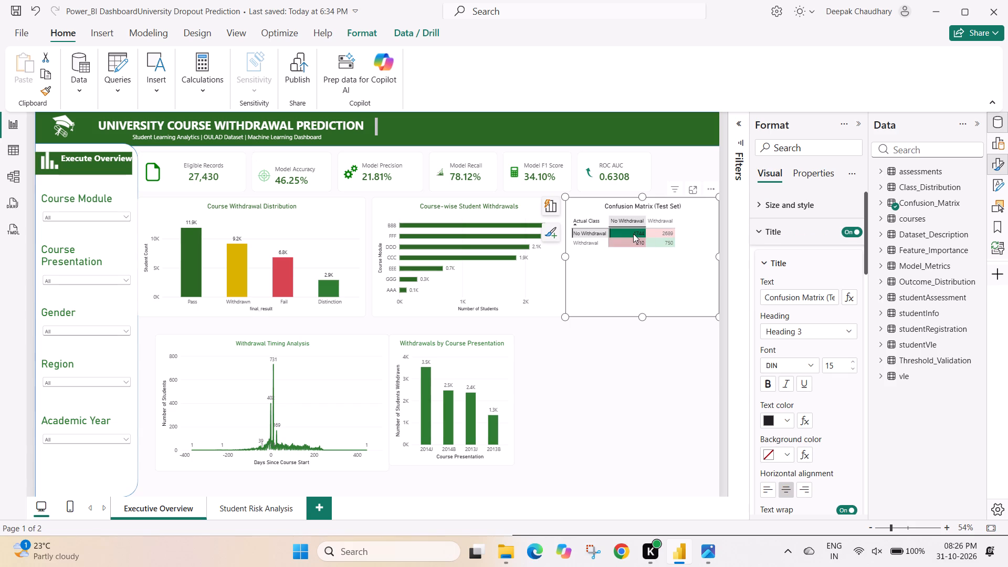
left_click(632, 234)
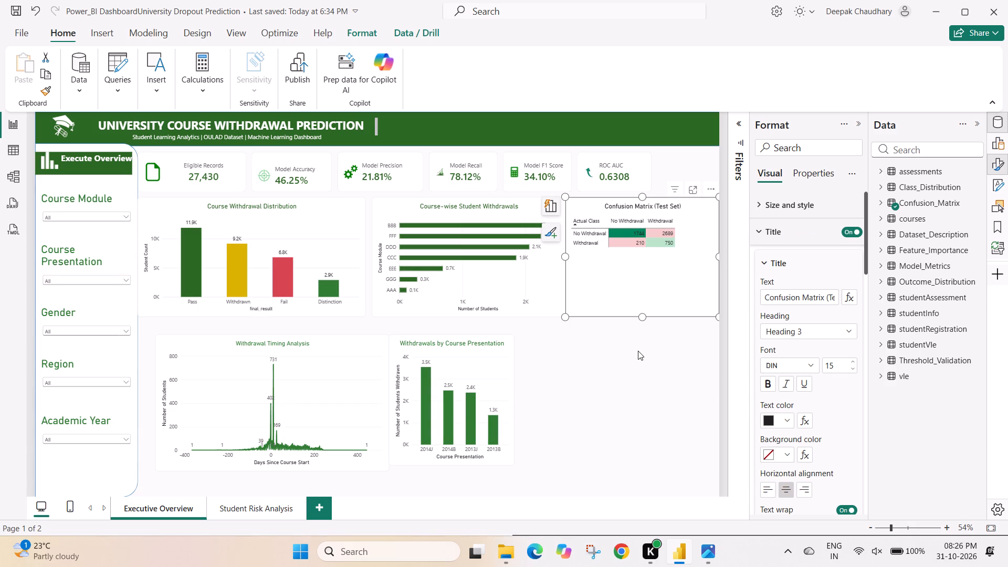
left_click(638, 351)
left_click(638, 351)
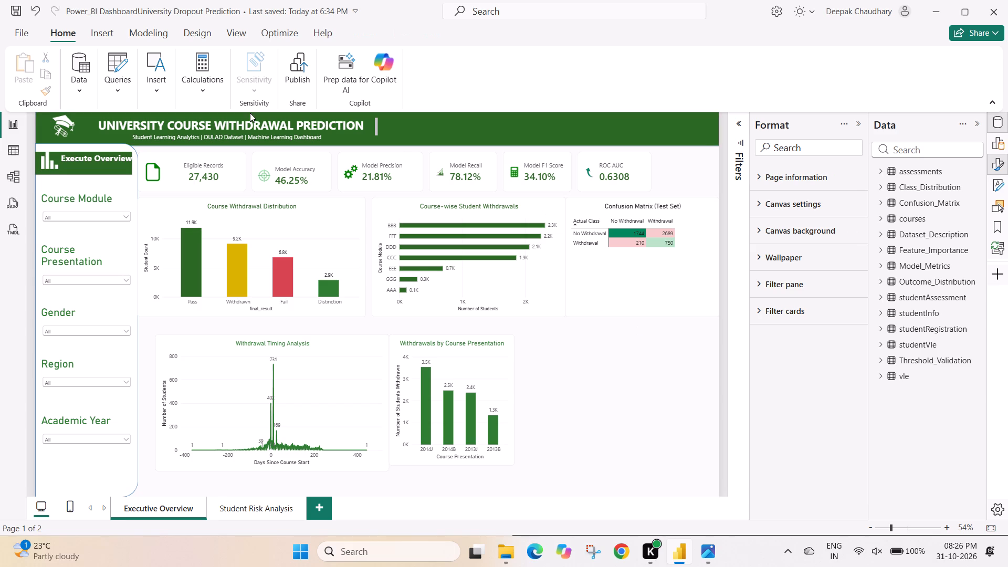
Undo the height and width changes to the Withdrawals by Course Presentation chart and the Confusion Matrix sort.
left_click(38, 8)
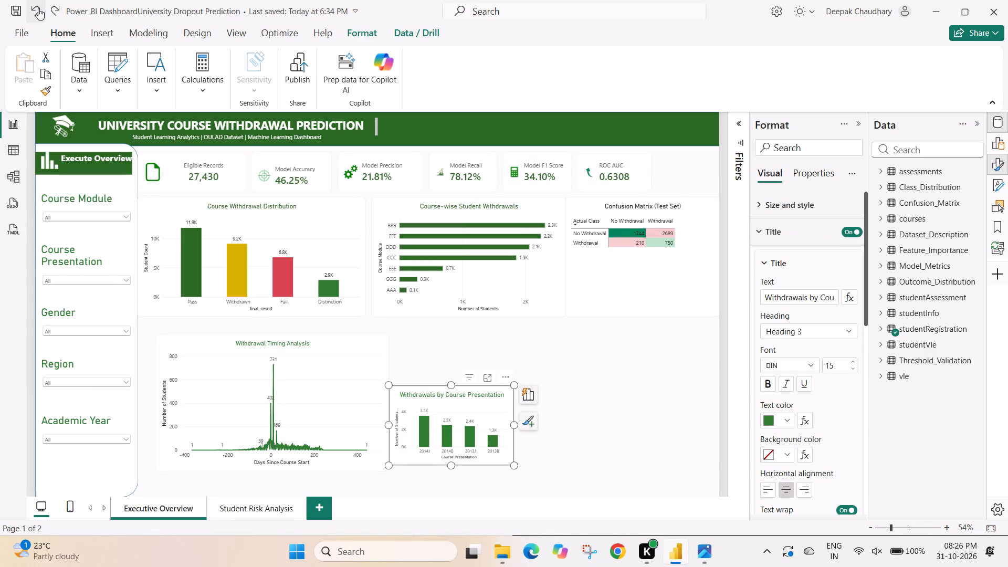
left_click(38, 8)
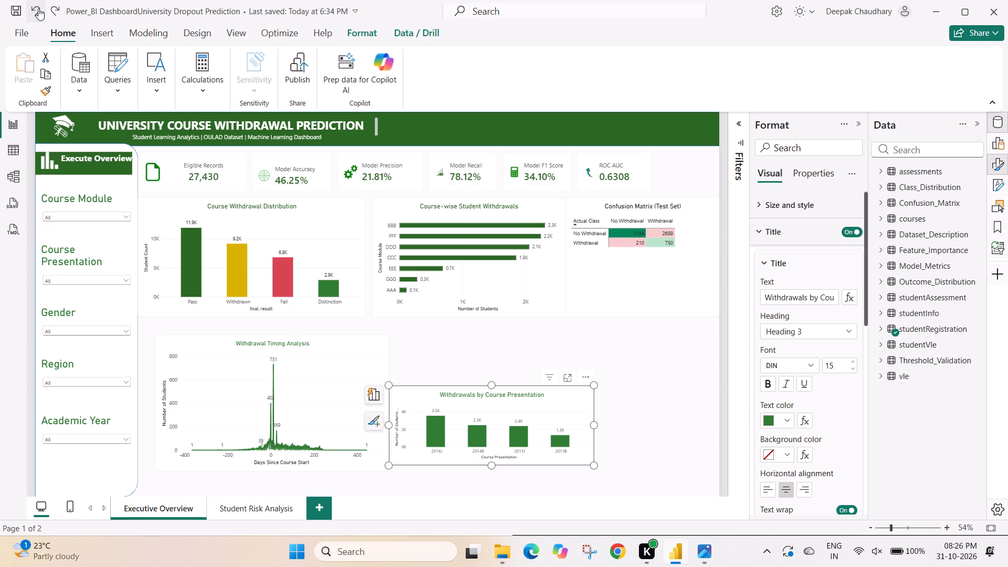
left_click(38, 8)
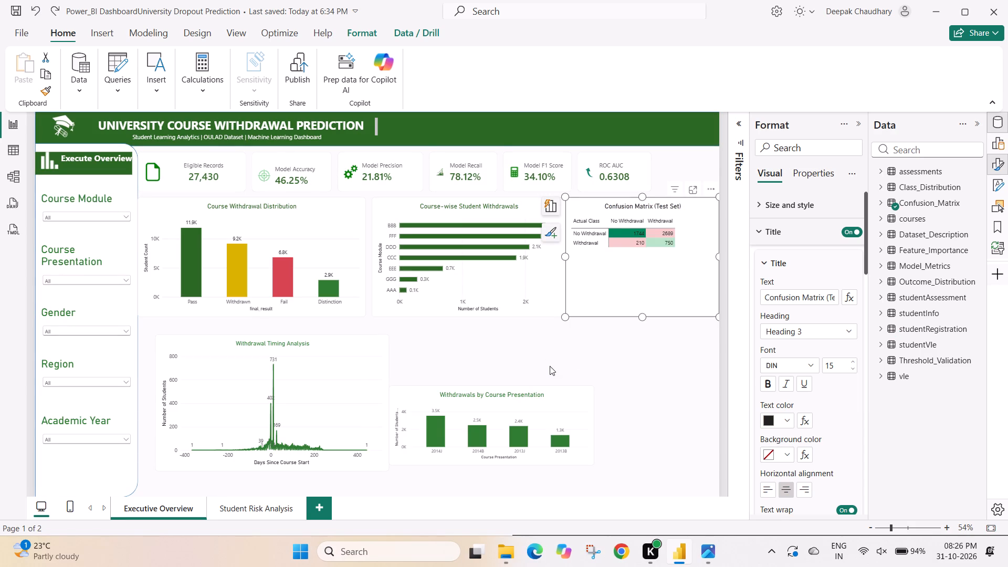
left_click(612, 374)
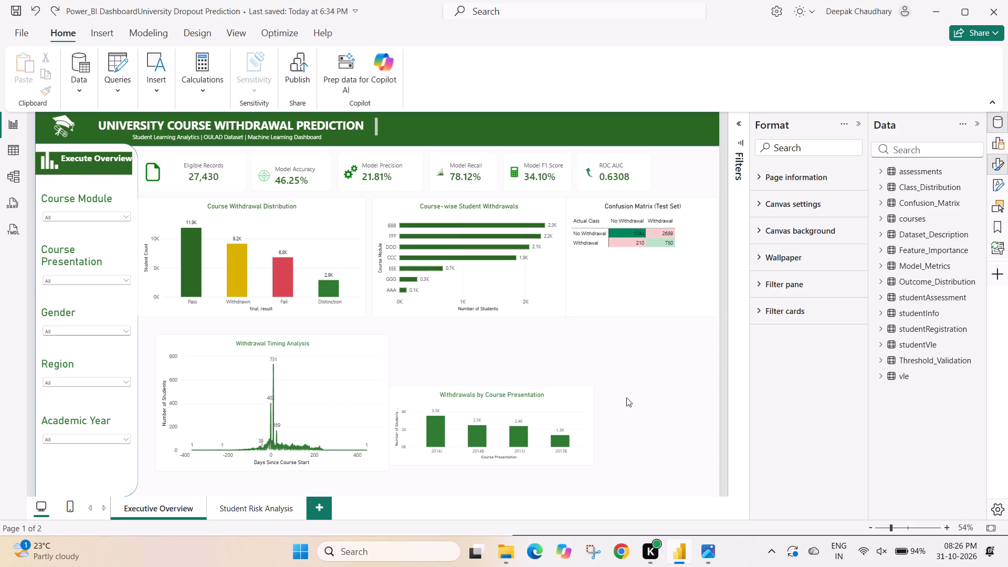
Narrow the Withdrawals by Course Presentation chart to less than half its width, keeping its edge beside the Withdrawal Timing Analysis chart fixed.
left_click(626, 397)
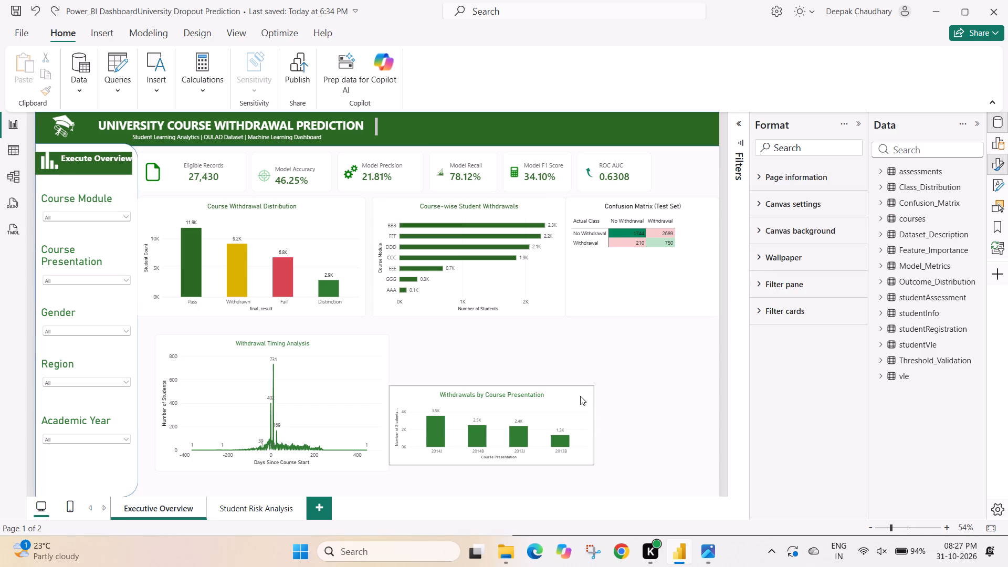
left_click(580, 396)
left_click_drag(593, 424, 552, 408)
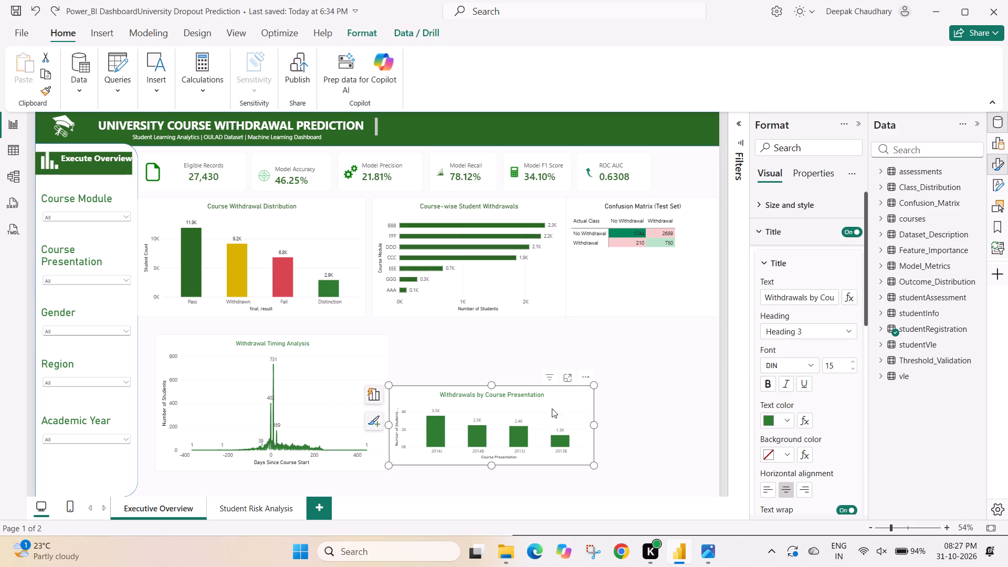
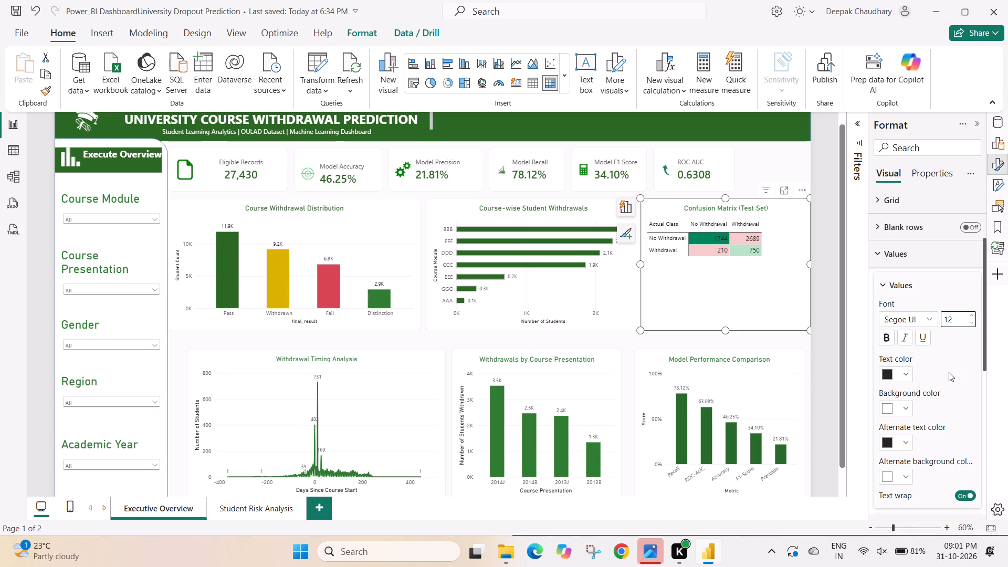
Compare the formatting options of the Course-wise Student Withdrawals chart with those of the Confusion Matrix.
left_click(615, 298)
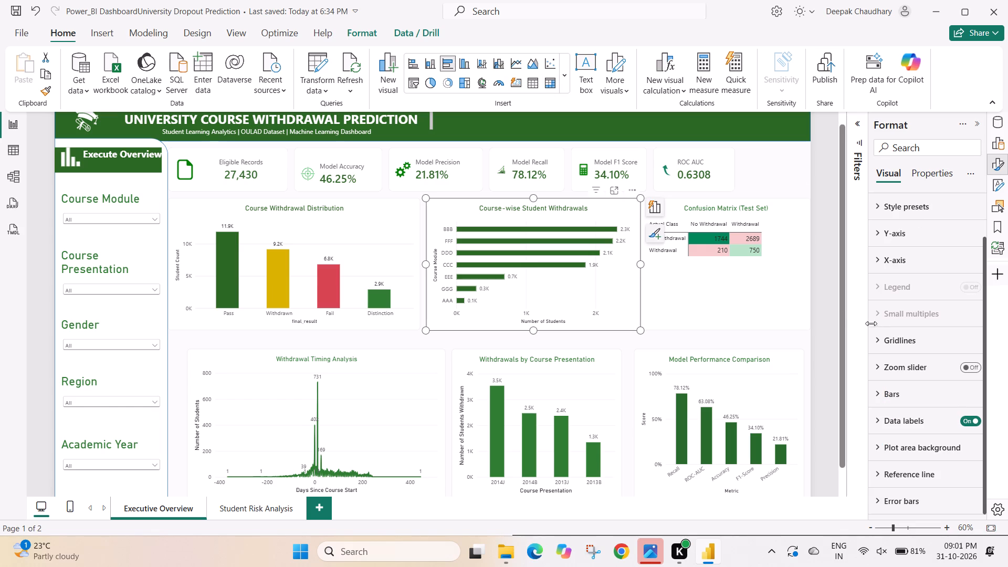
scroll(883, 367, "down", 1)
scroll(889, 424, "down", 1)
scroll(889, 424, "up", 3)
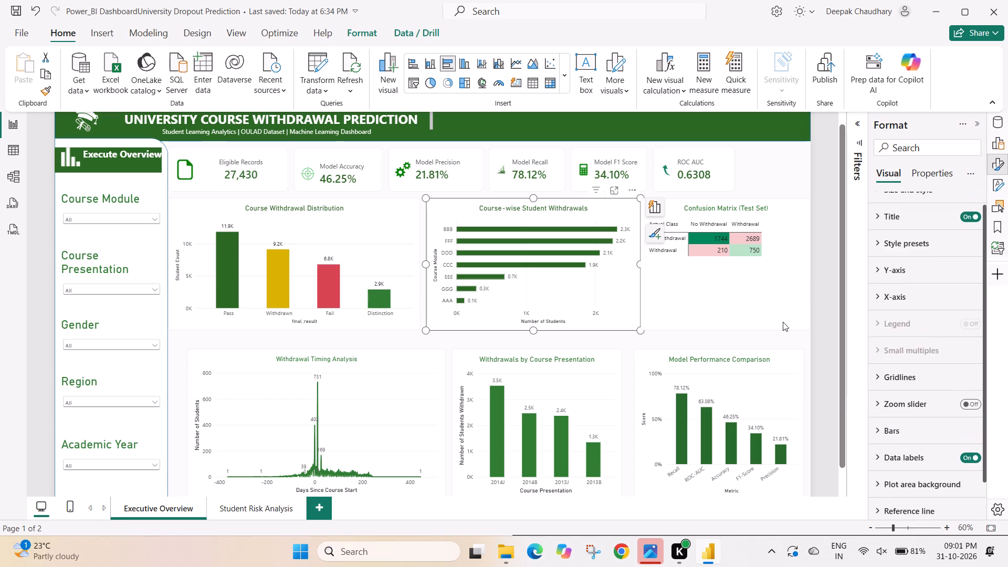
left_click(737, 302)
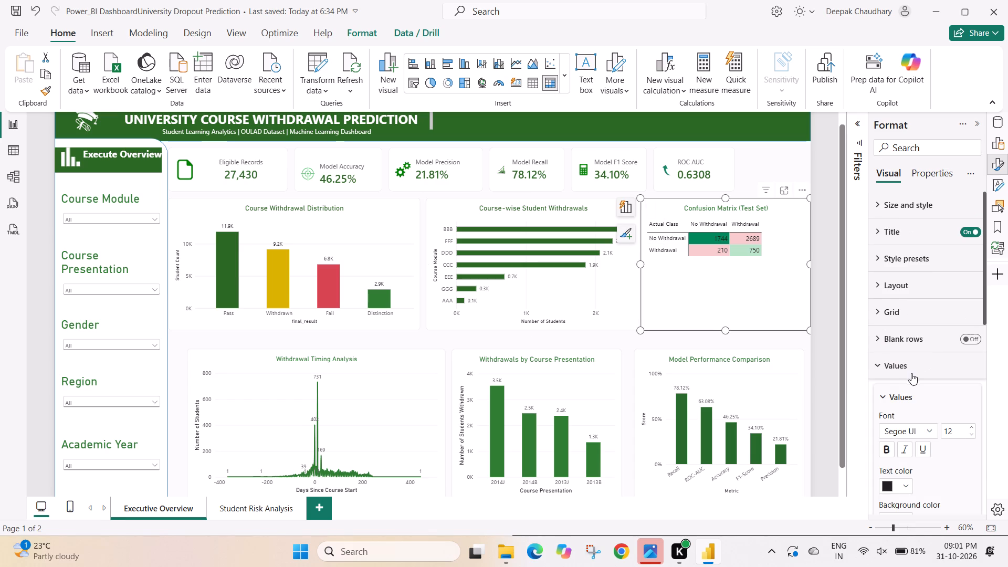
scroll(886, 366, "up", 1)
scroll(886, 366, "down", 1)
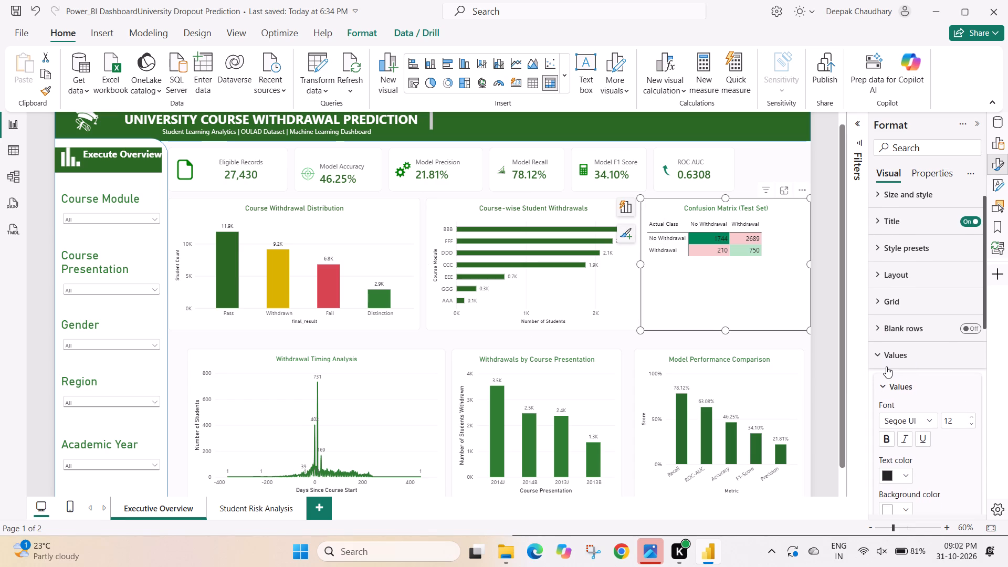
scroll(886, 366, "down", 1)
Examine the size, position and title formatting settings of the Course-wise Student Withdrawals chart.
left_click(622, 306)
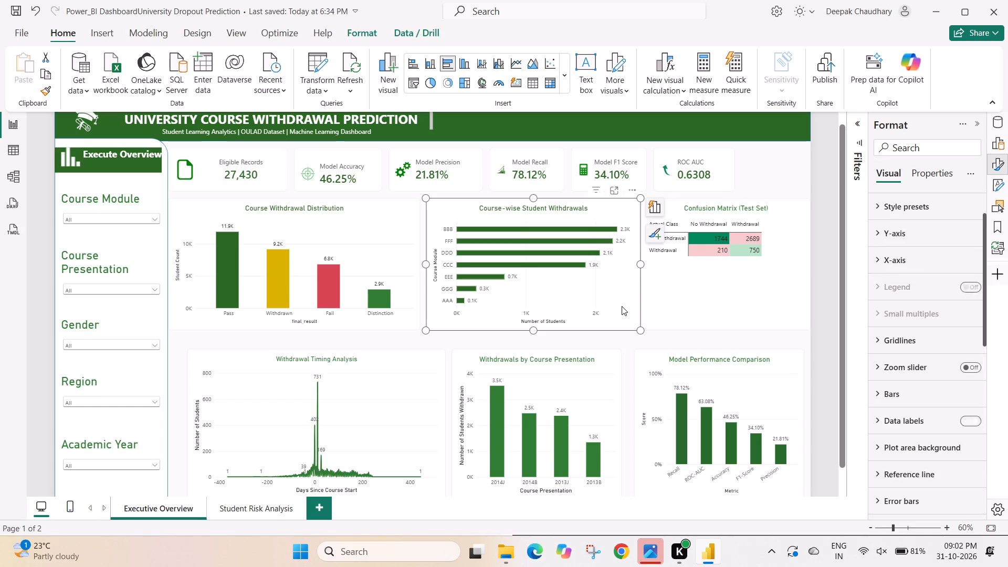
scroll(907, 260, "up", 1)
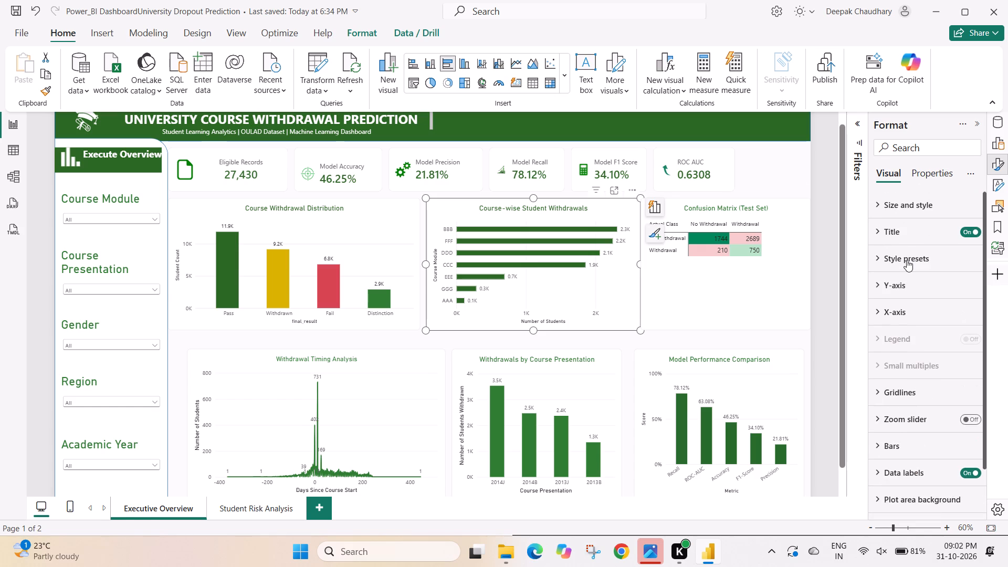
scroll(907, 260, "up", 1)
scroll(907, 260, "down", 3)
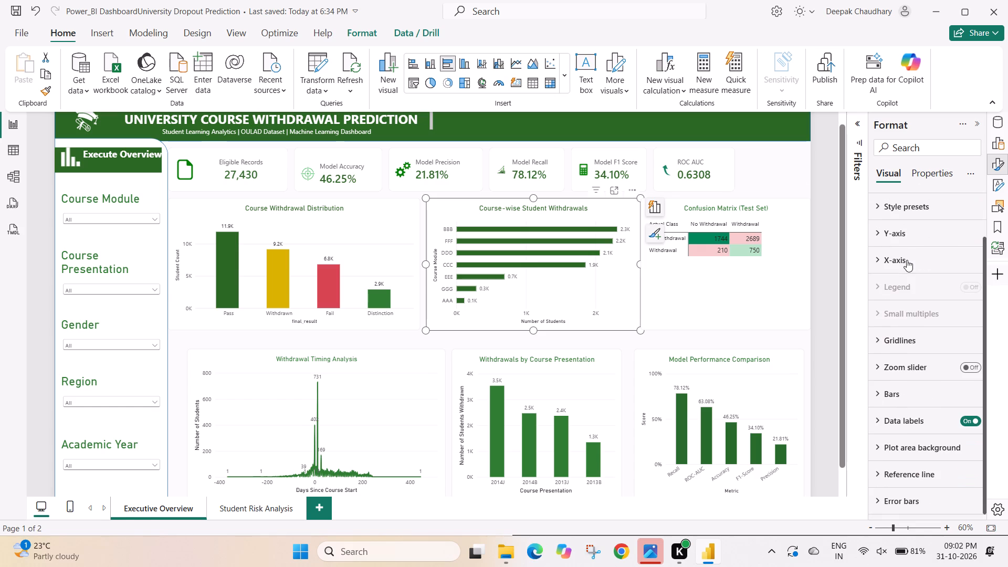
scroll(907, 260, "up", 3)
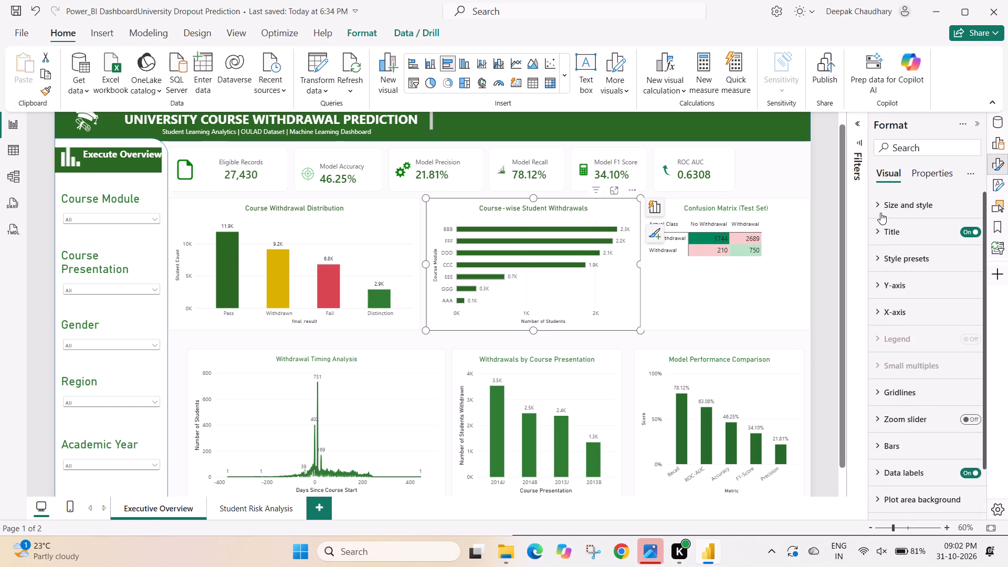
left_click(878, 206)
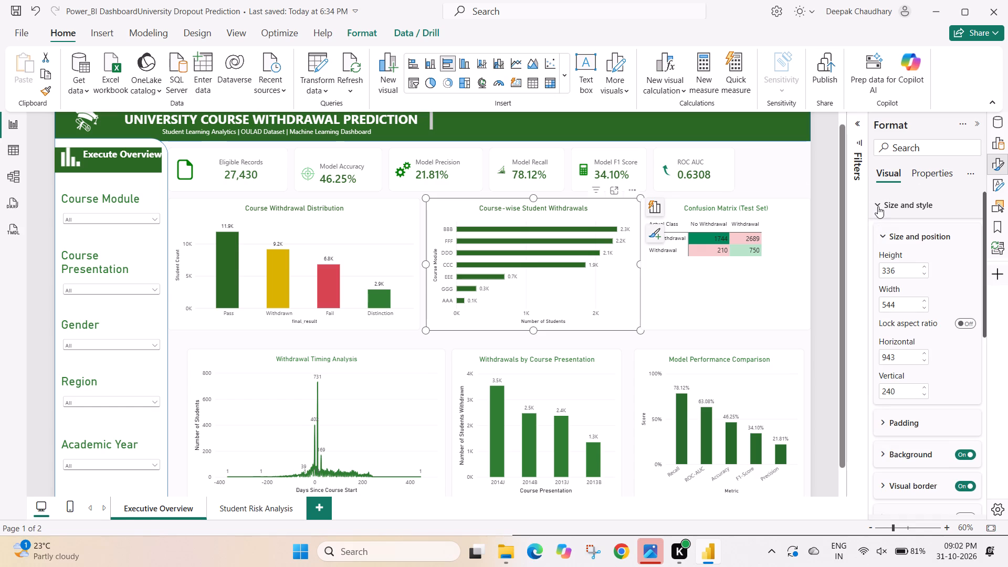
scroll(930, 329, "down", 2)
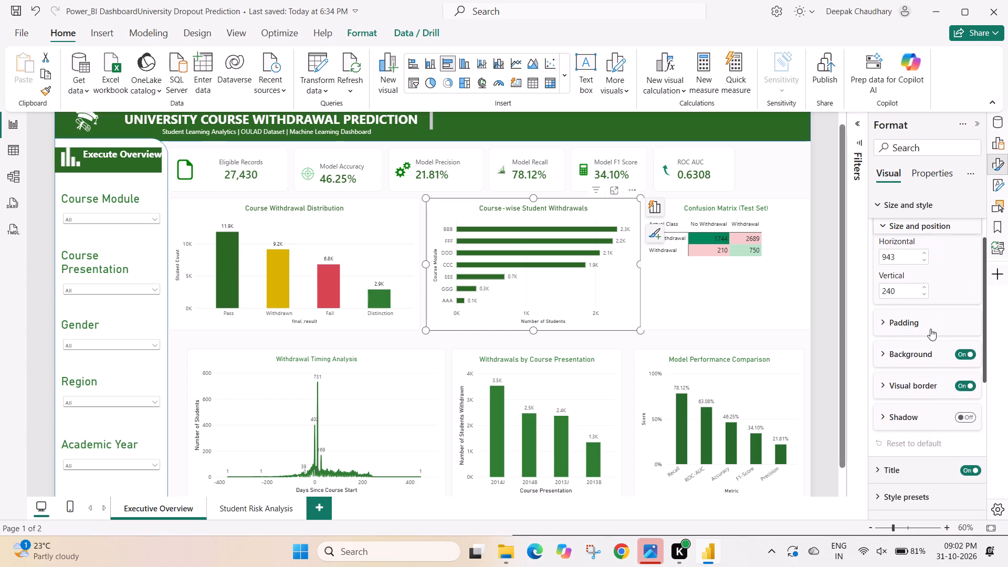
scroll(930, 329, "down", 1)
scroll(900, 402, "down", 2)
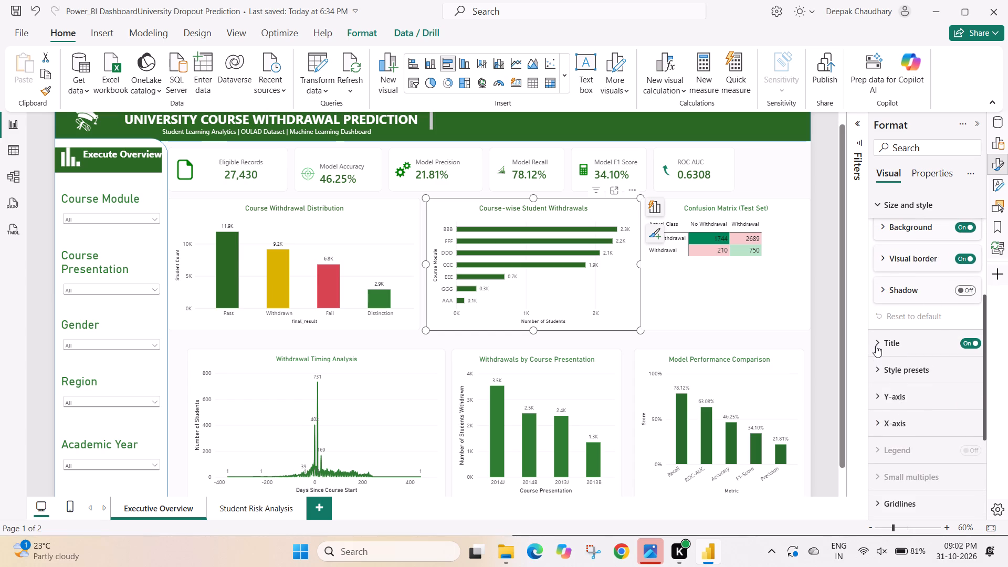
left_click(876, 345)
scroll(886, 395, "down", 2)
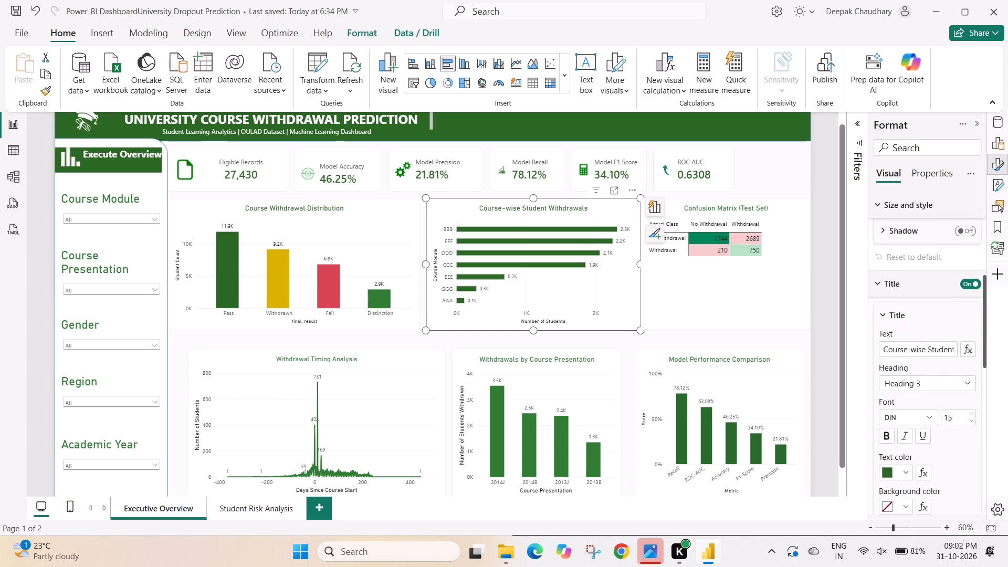
scroll(886, 395, "down", 4)
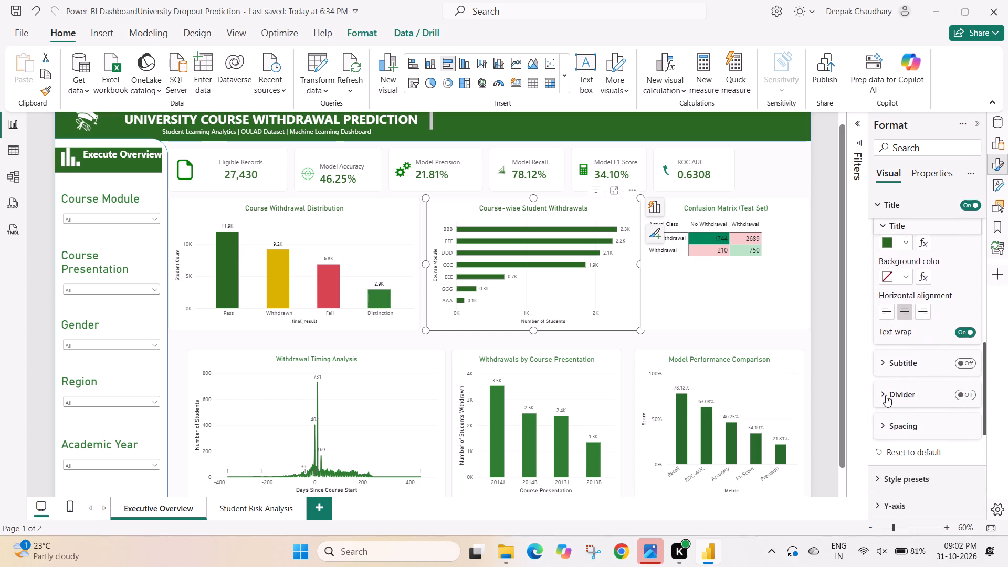
scroll(886, 395, "down", 3)
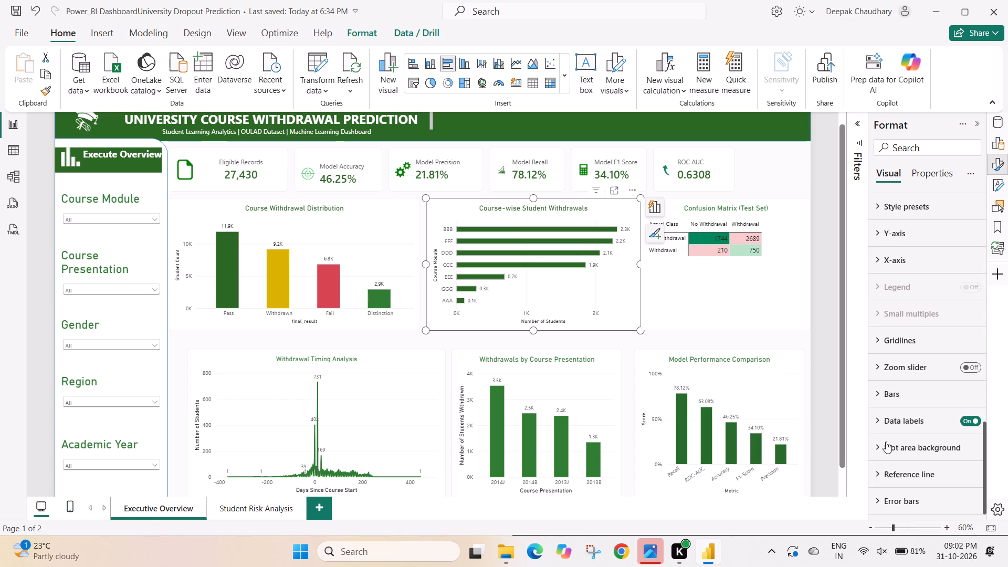
Set the Course-wise Student Withdrawals chart's data label values to font size 12 and make them bold.
left_click(877, 425)
scroll(887, 451, "down", 1)
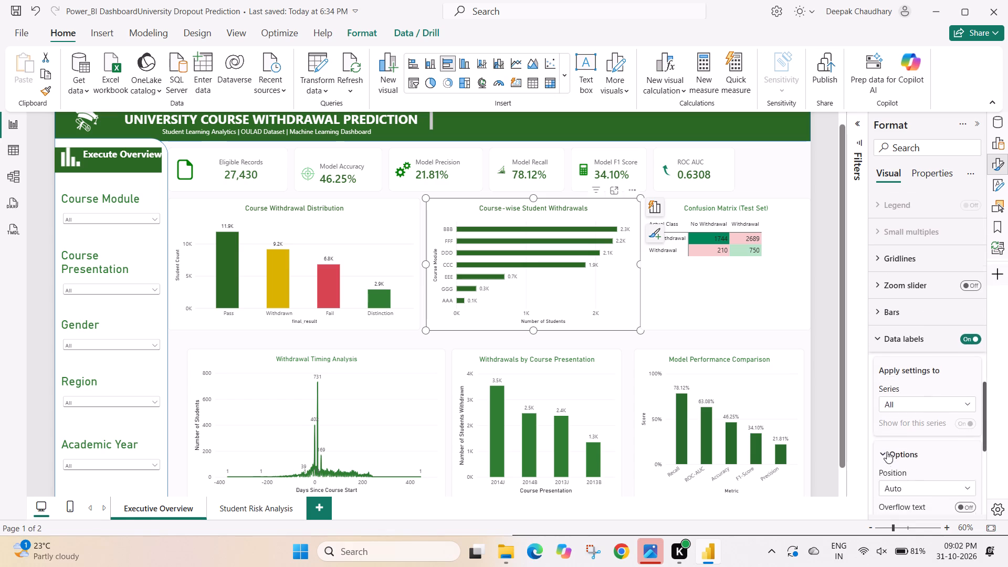
scroll(887, 451, "down", 3)
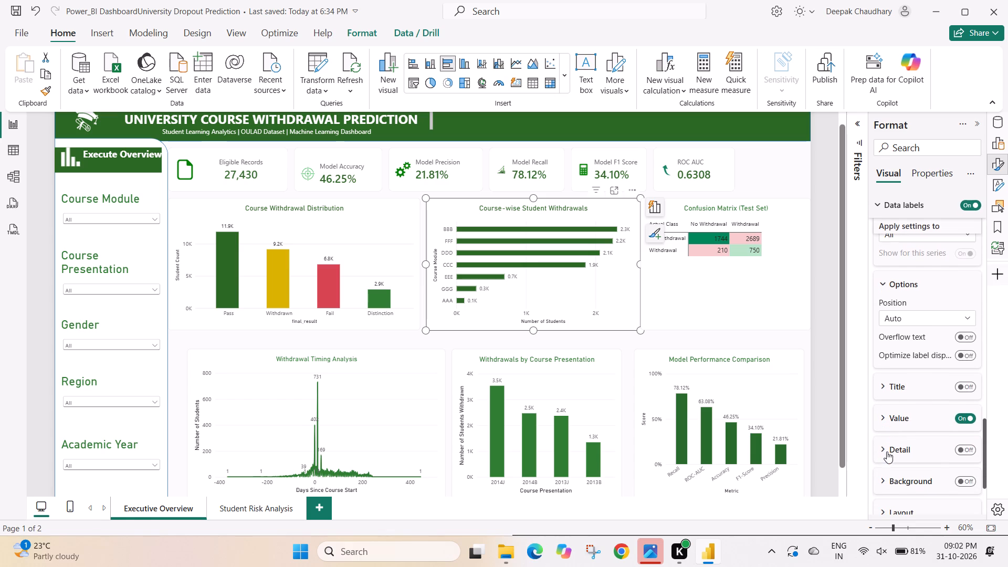
left_click(879, 418)
scroll(923, 449, "down", 1)
double_click(969, 439)
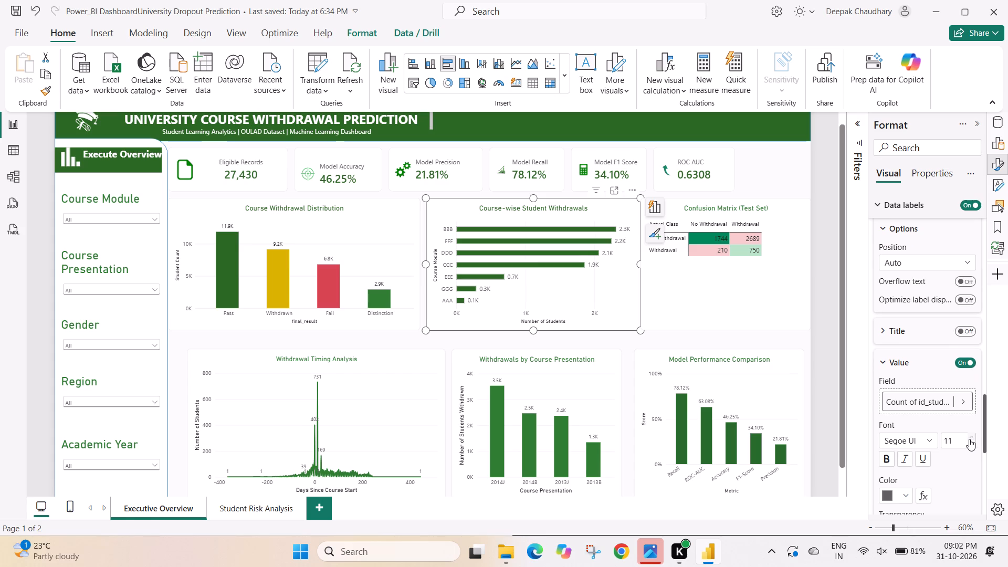
left_click(969, 439)
left_click(886, 457)
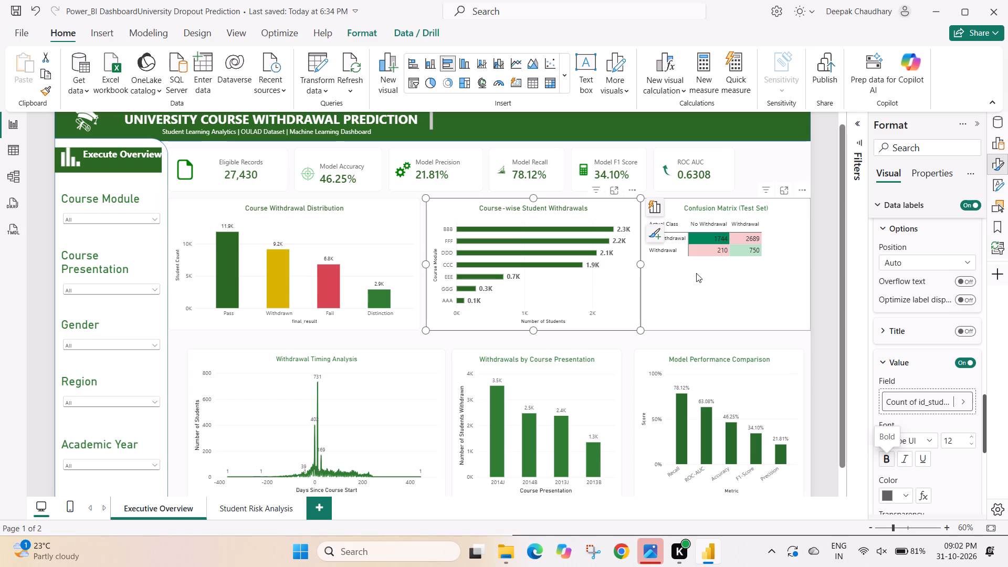
Make the values in the Confusion Matrix (Test Set) visual bold.
left_click(717, 292)
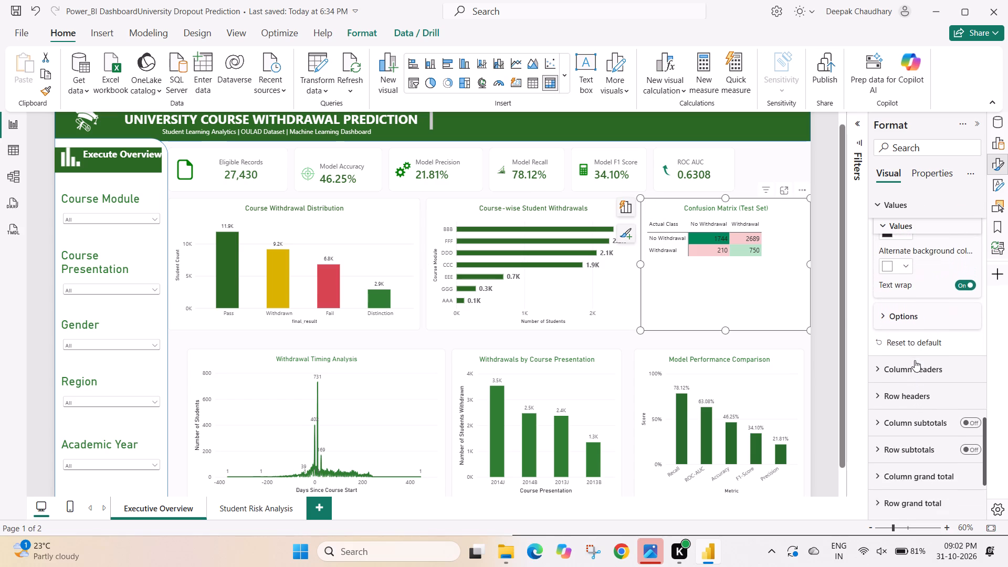
scroll(915, 360, "down", 1)
scroll(915, 360, "up", 1)
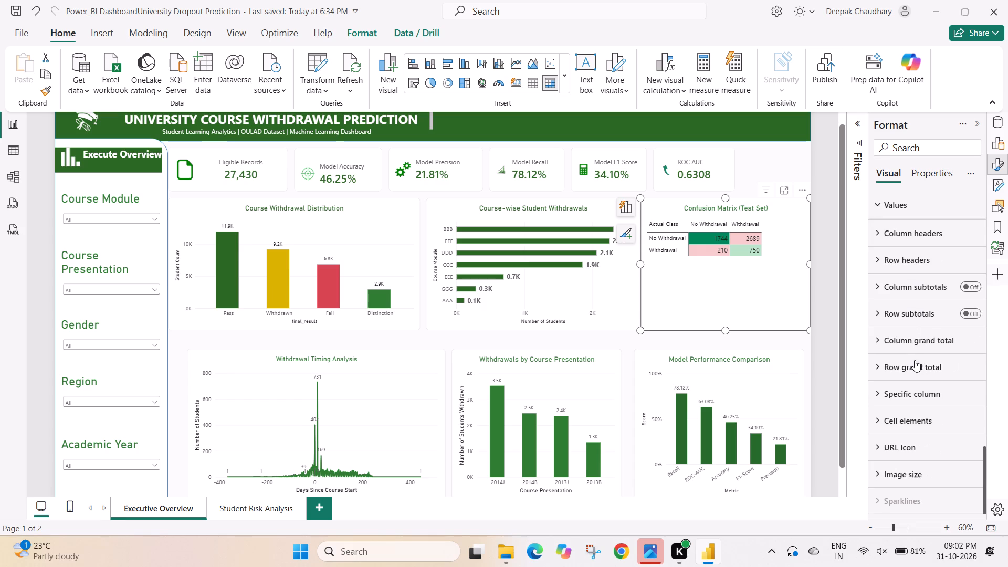
scroll(915, 360, "up", 4)
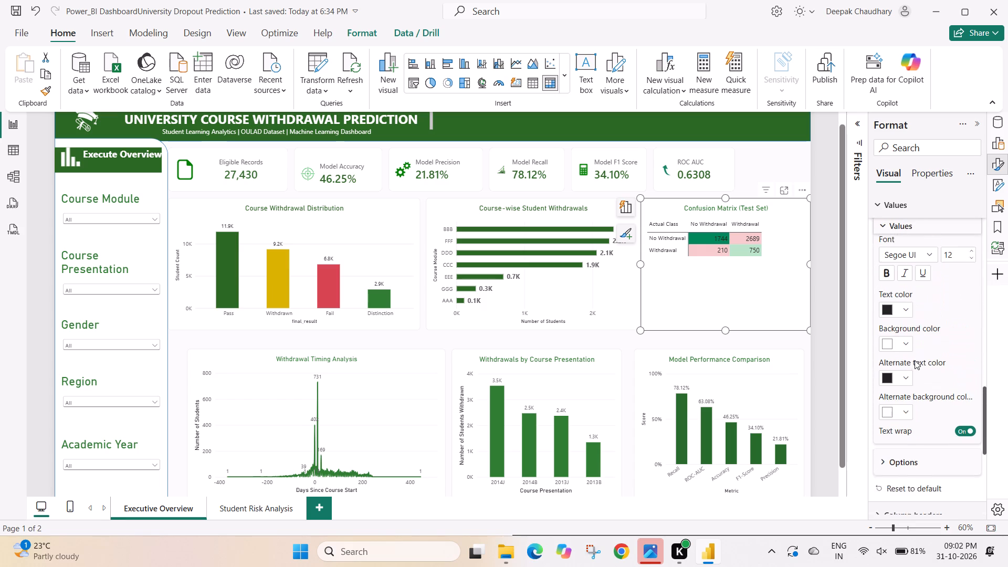
scroll(915, 360, "up", 2)
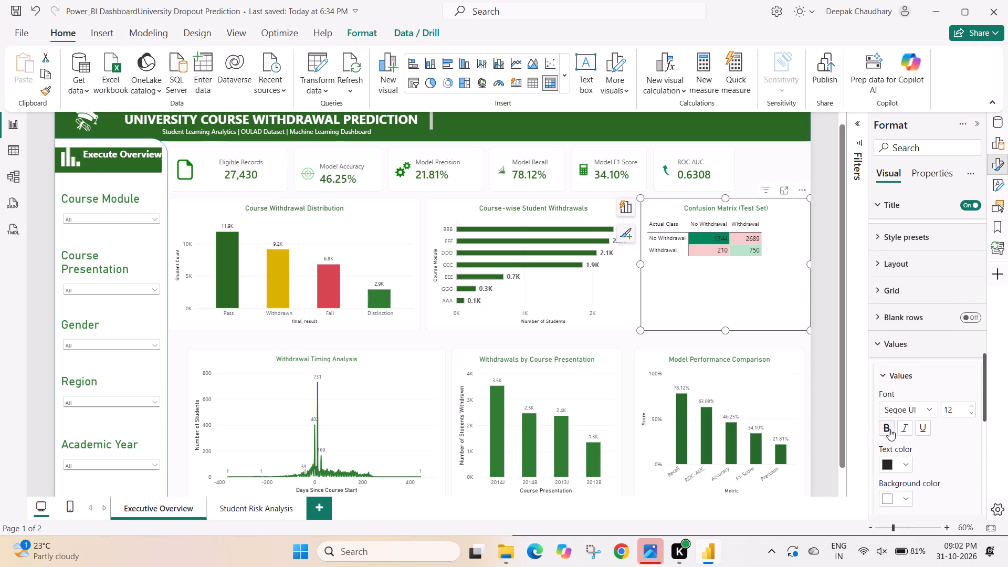
left_click(889, 429)
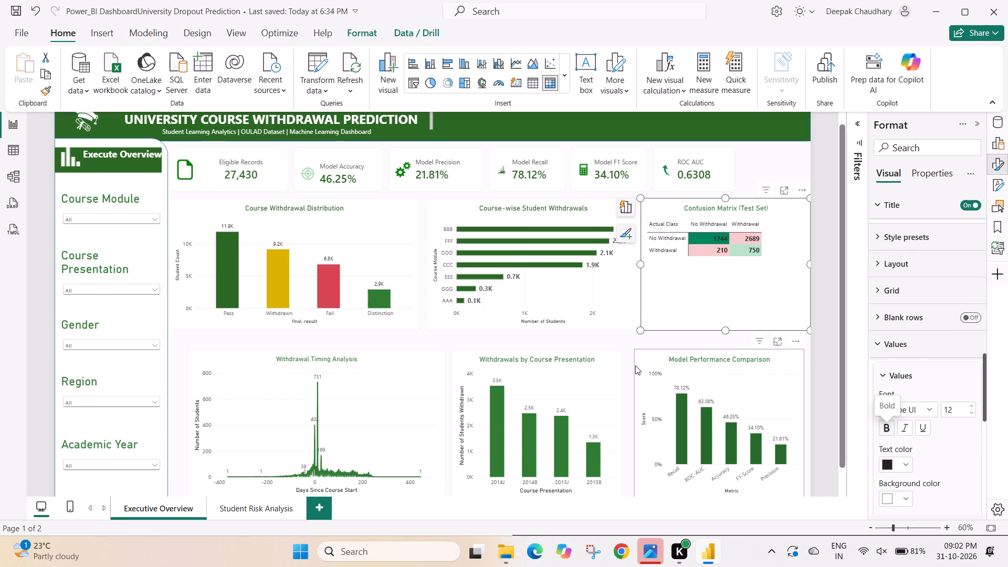
Set the Course Withdrawal Distribution chart's data label values to font size 12 and make them bold.
left_click(409, 262)
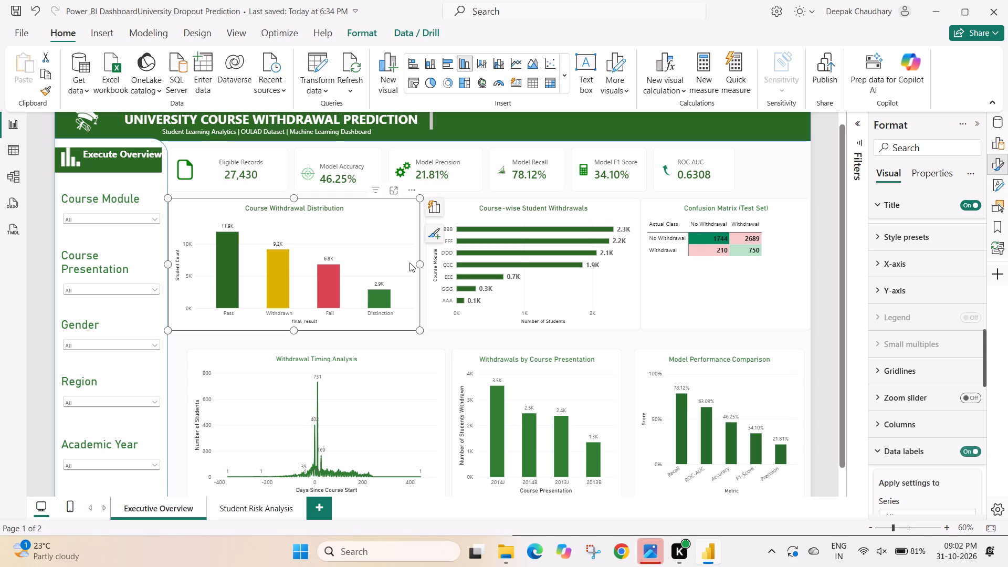
scroll(862, 386, "down", 1)
scroll(905, 396, "down", 2)
left_click(878, 369)
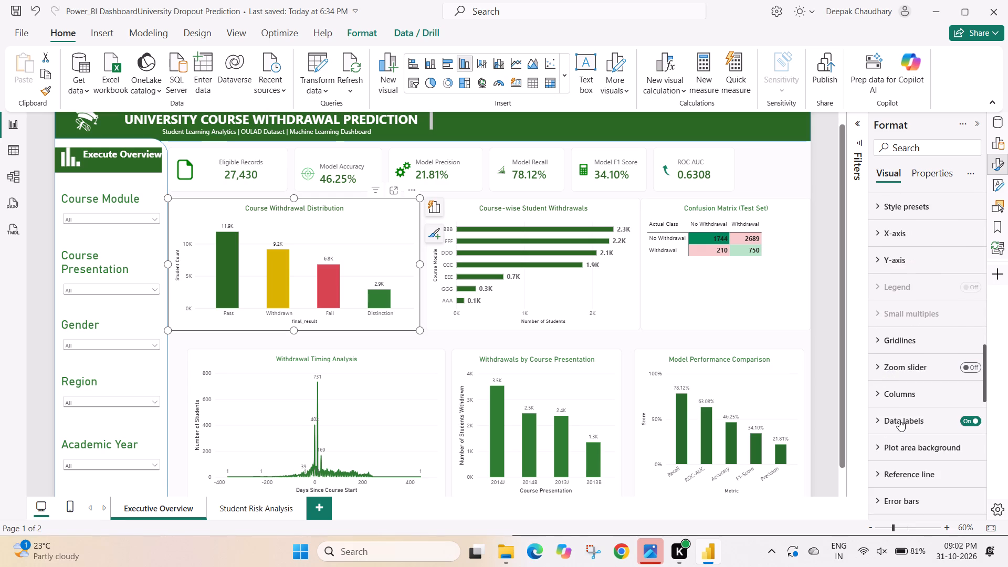
scroll(899, 419, "down", 1)
left_click(880, 418)
scroll(880, 418, "down", 1)
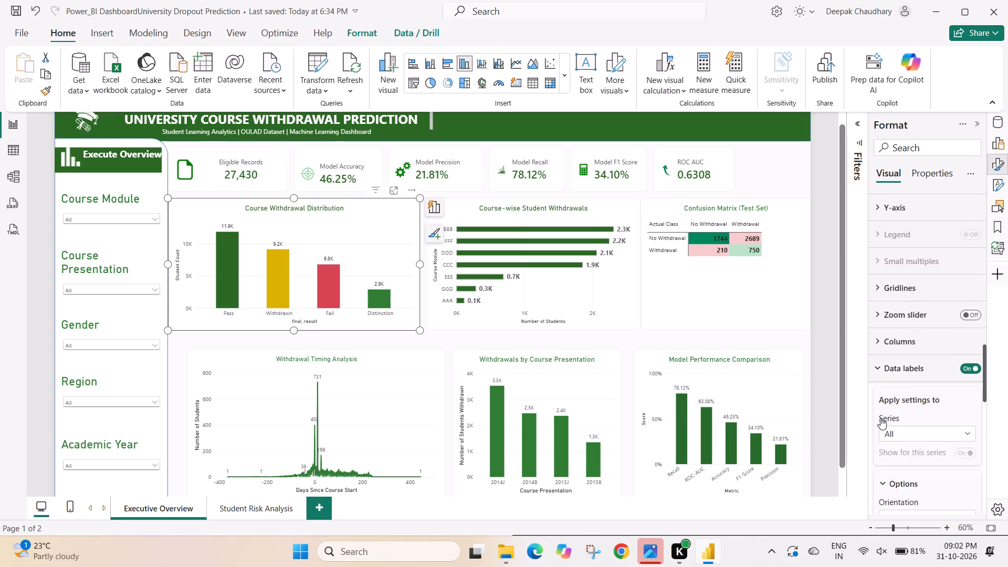
scroll(880, 418, "down", 5)
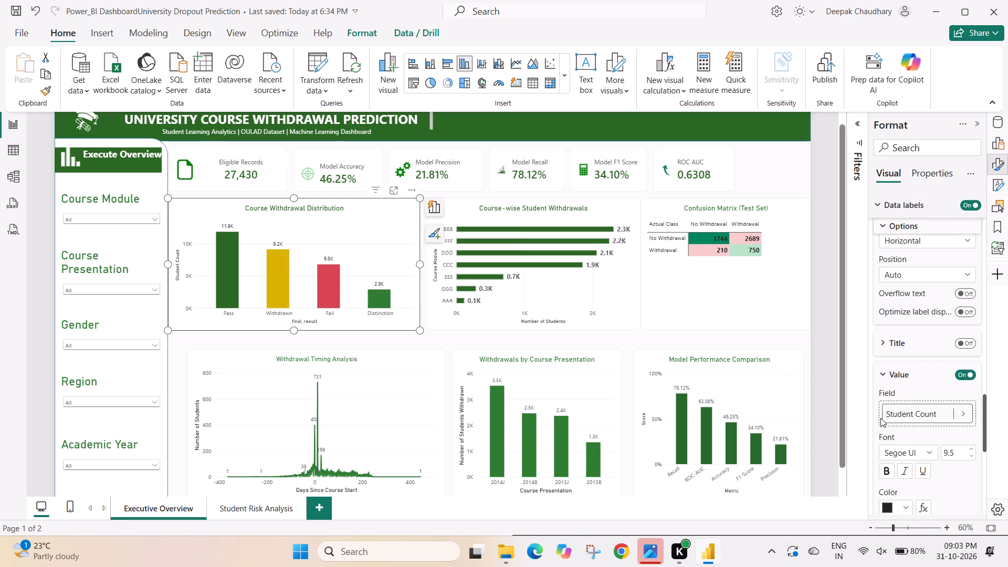
scroll(880, 418, "down", 2)
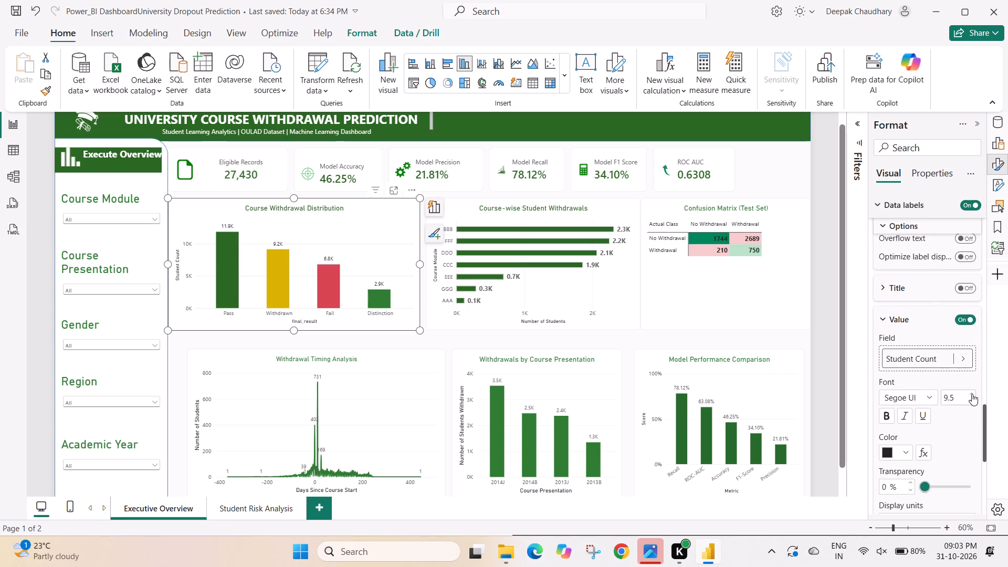
double_click(971, 394)
left_click(971, 394)
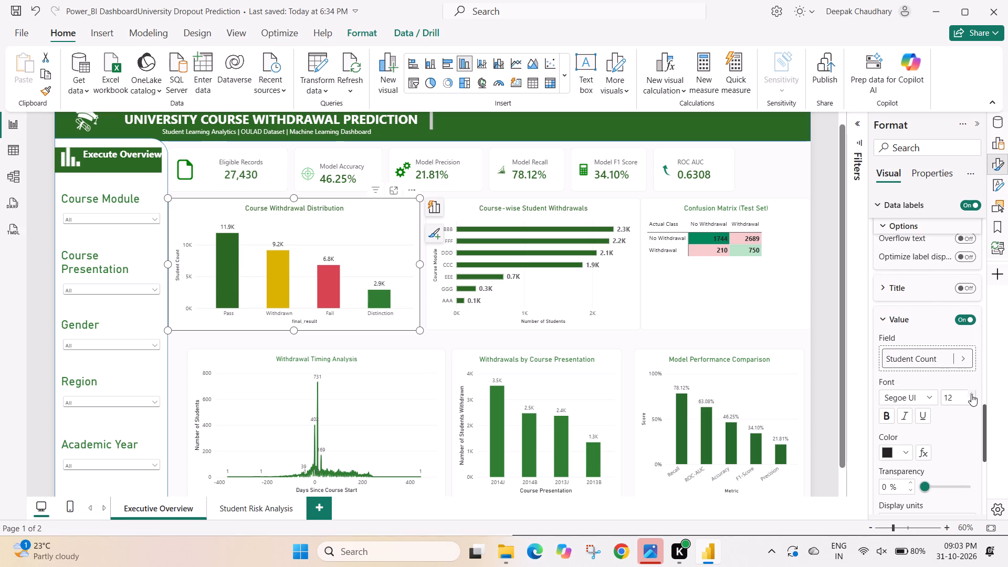
left_click(889, 416)
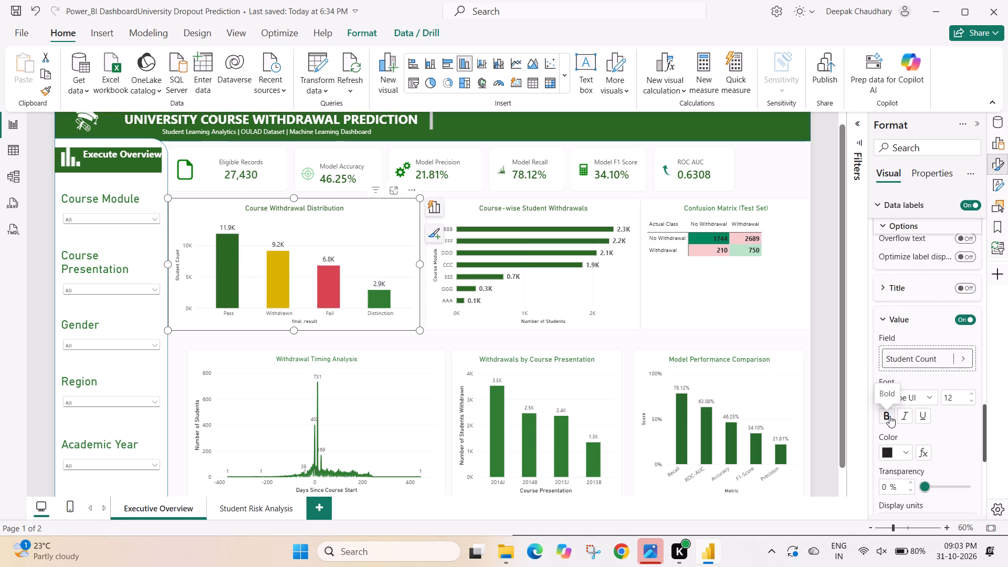
Set the Model Performance Comparison chart's data label values to font size 12 and make them bold.
left_click(775, 386)
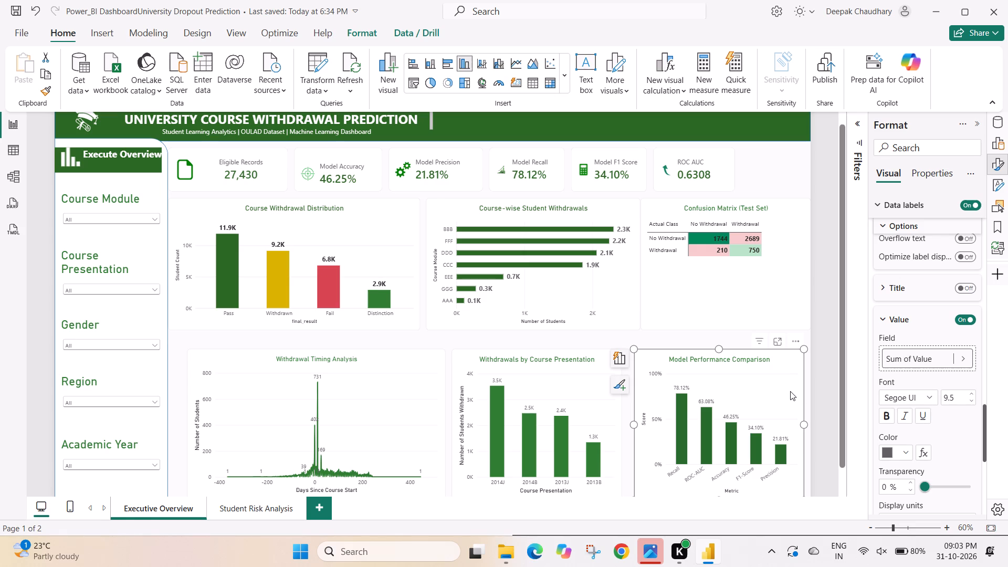
left_click(790, 391)
double_click(972, 393)
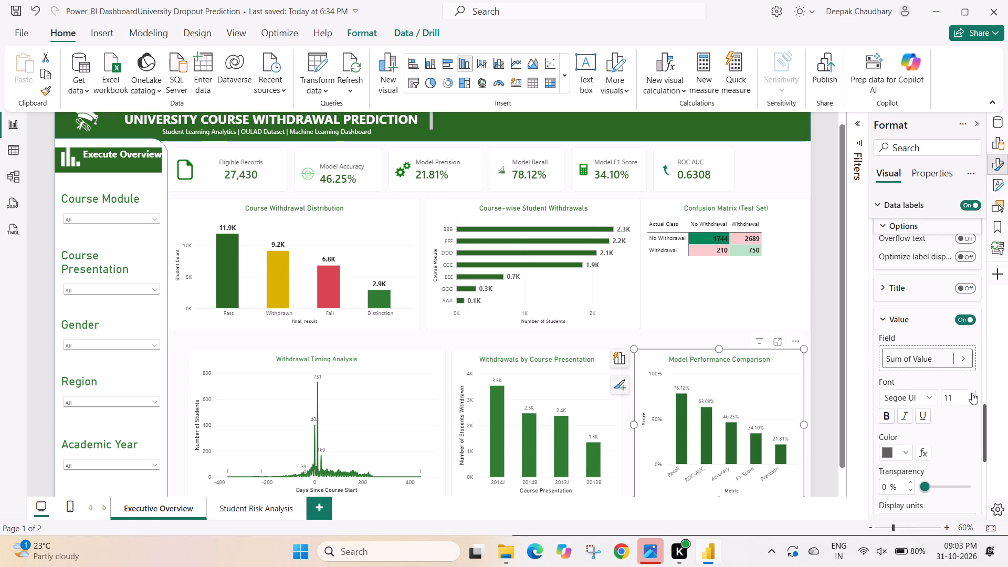
left_click(972, 393)
left_click(881, 417)
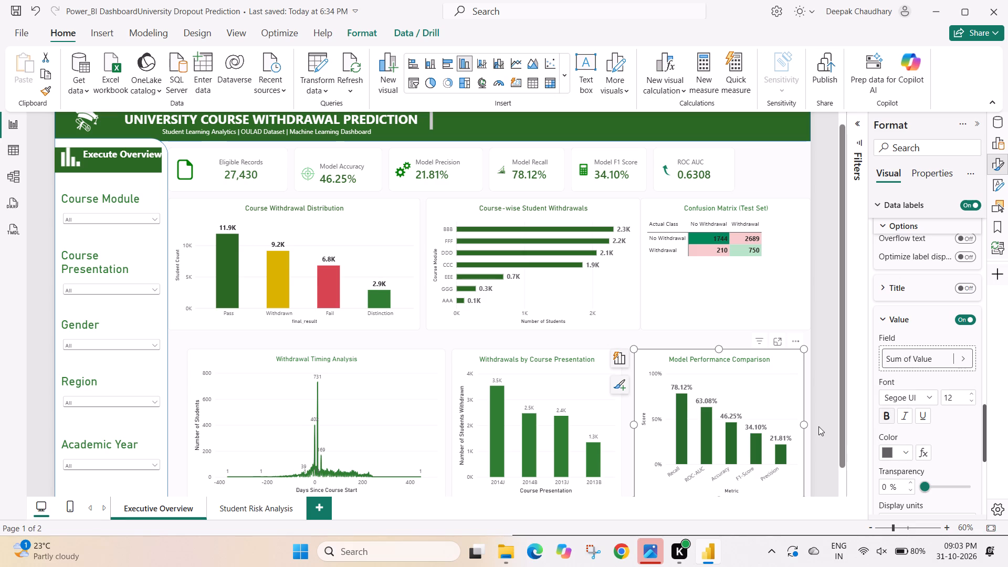
Set the Withdrawals by Course Presentation chart's data label values to font size 12 and make them bold.
left_click(589, 382)
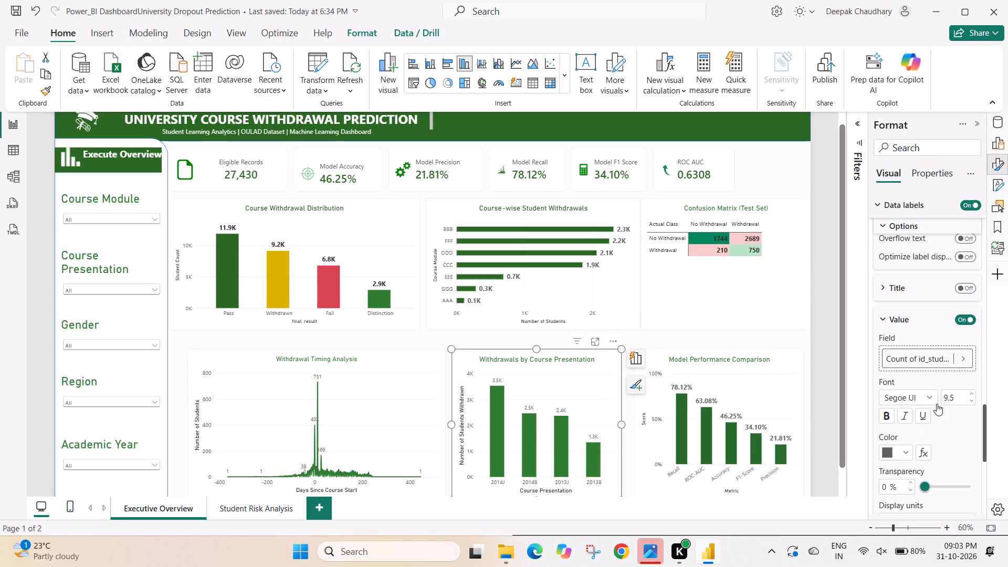
double_click(970, 395)
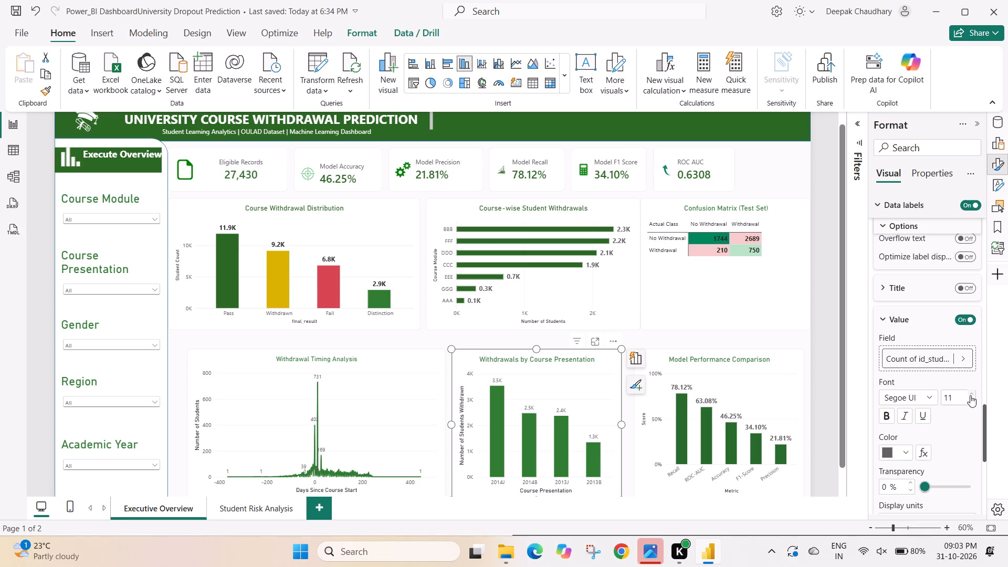
left_click(970, 395)
left_click(885, 417)
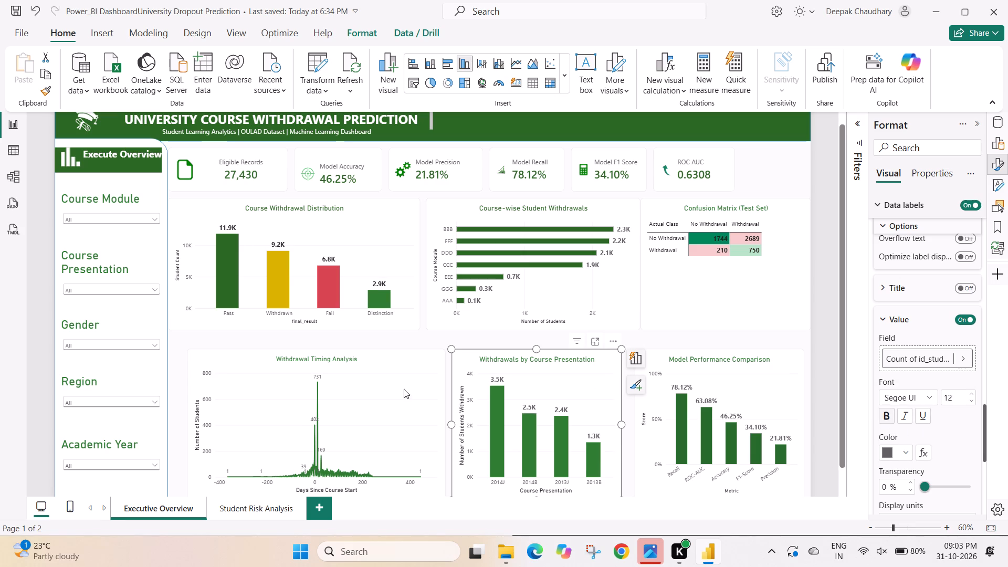
Set the Withdrawal Timing Analysis chart's data label values to font size 12 and make them bold.
left_click(375, 386)
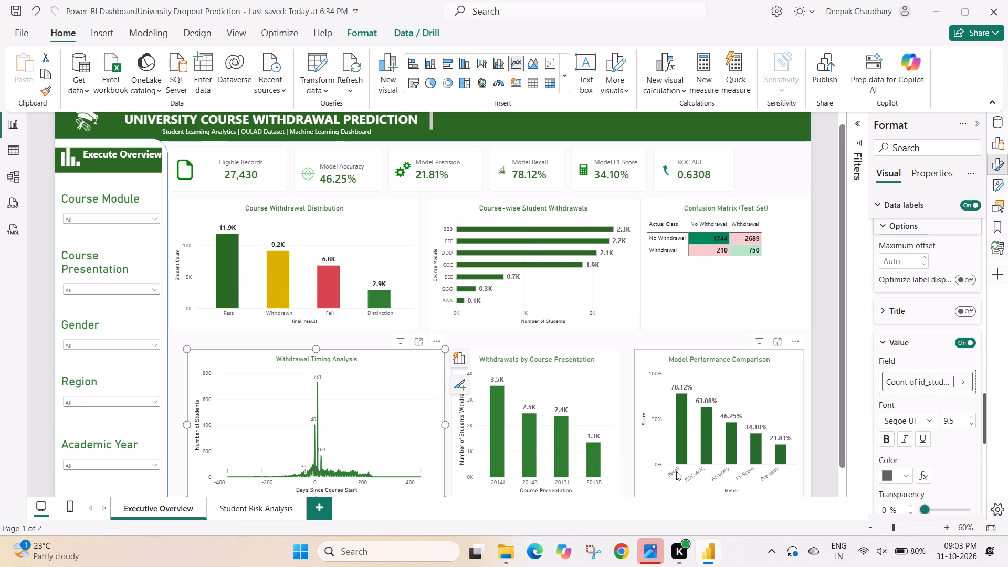
double_click(972, 416)
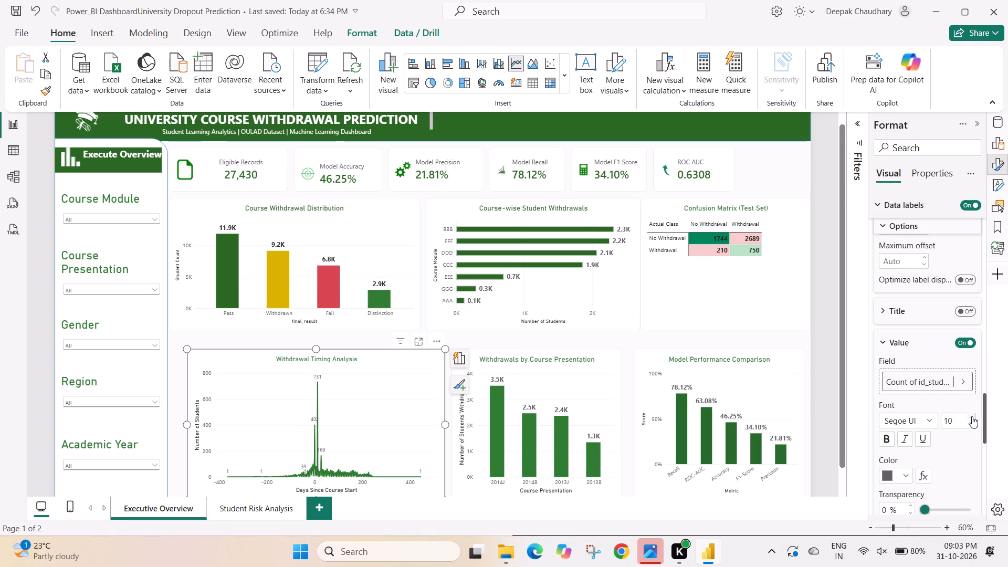
left_click(972, 416)
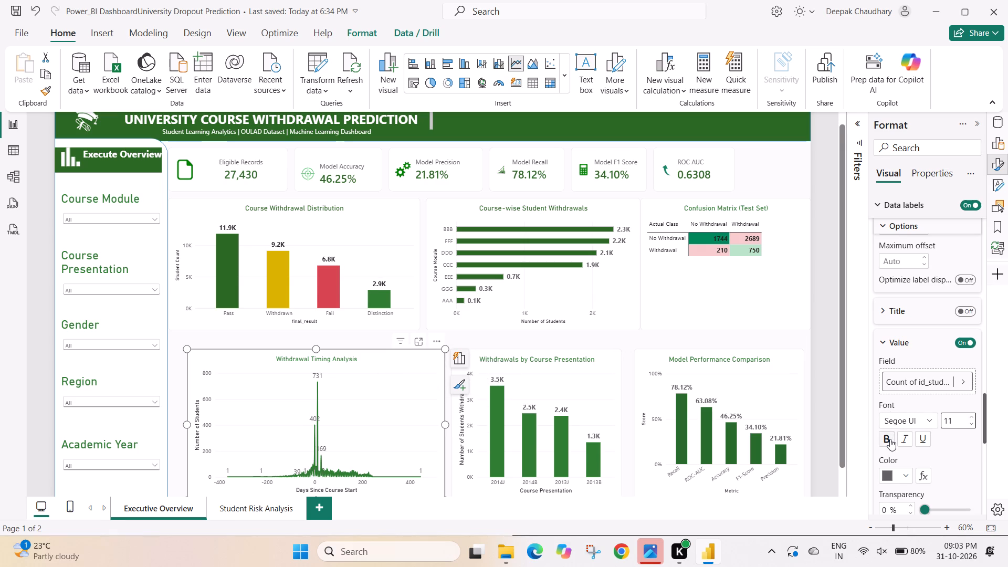
left_click(890, 439)
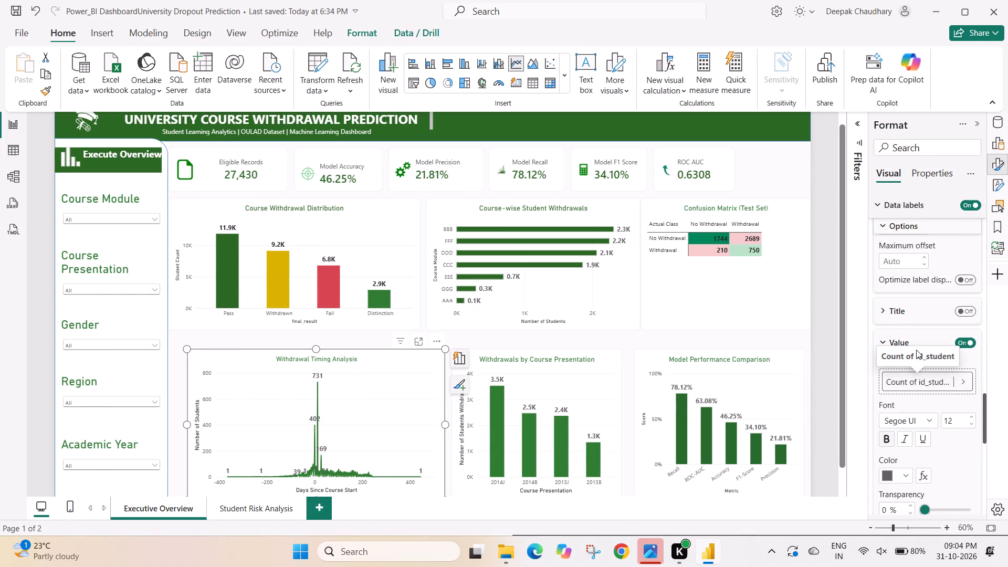
Make the title of the Model Performance Comparison chart bold.
scroll(916, 350, "down", 1)
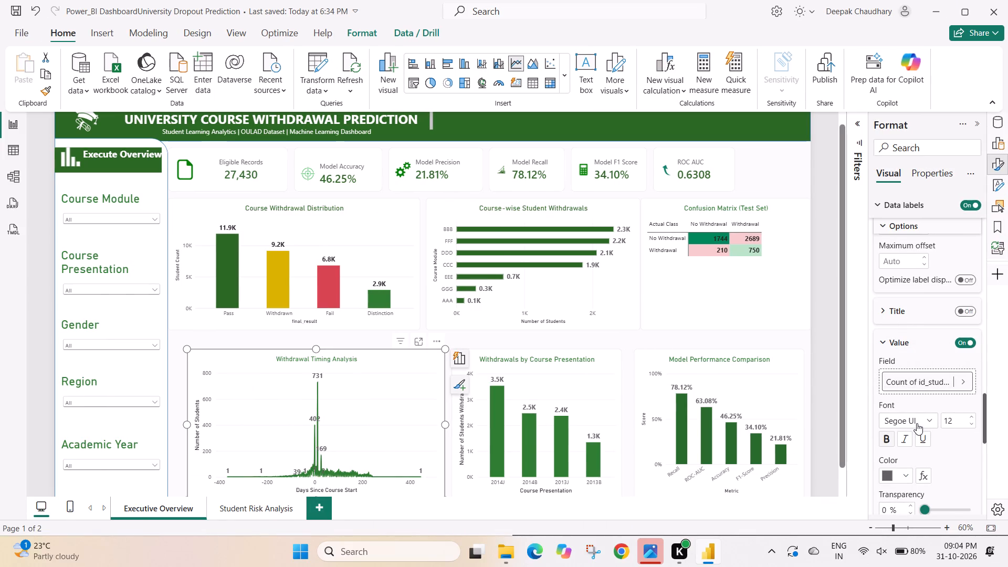
scroll(928, 444, "up", 1)
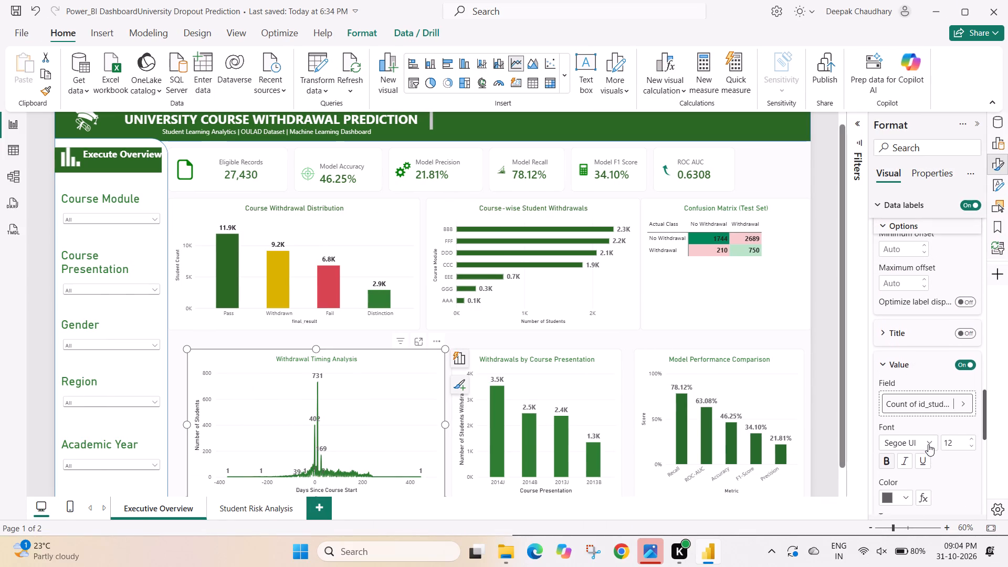
scroll(928, 444, "up", 2)
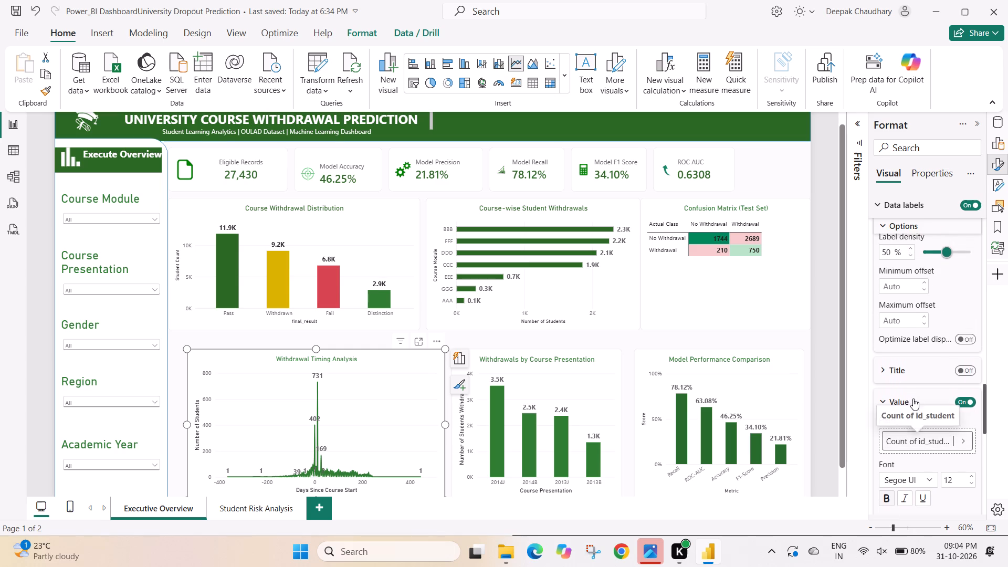
left_click(769, 384)
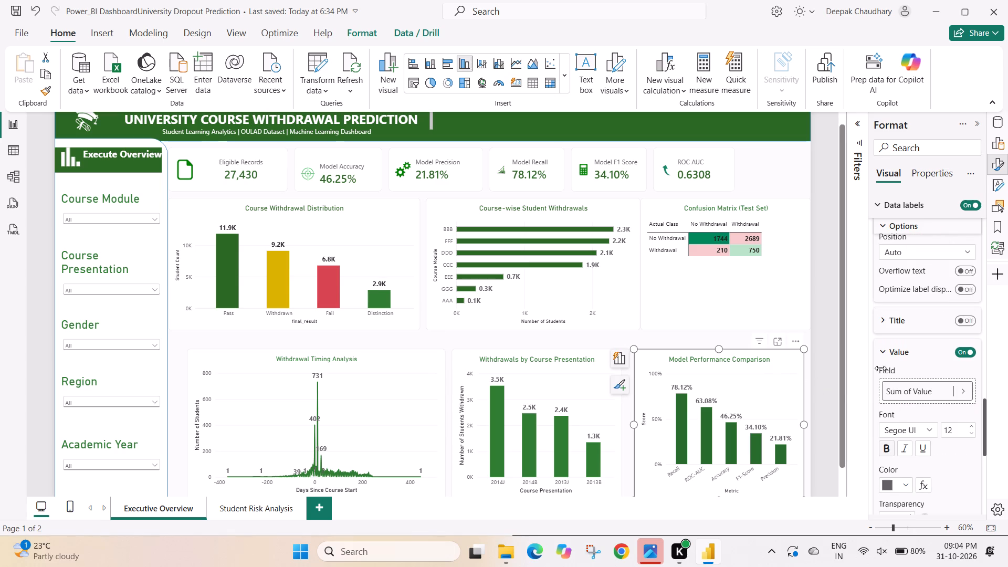
scroll(898, 358, "up", 1)
left_click(883, 351)
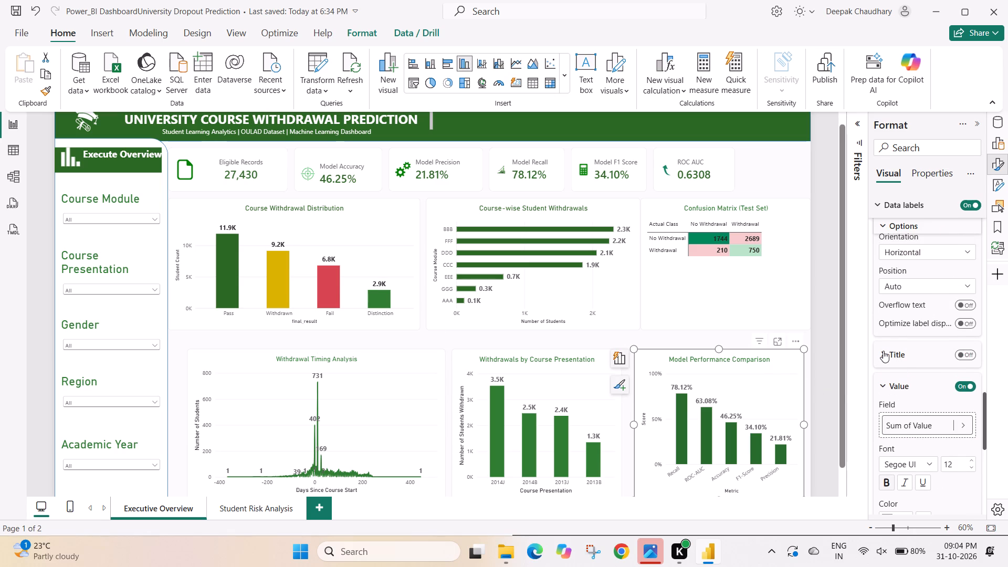
left_click(883, 351)
scroll(883, 351, "up", 2)
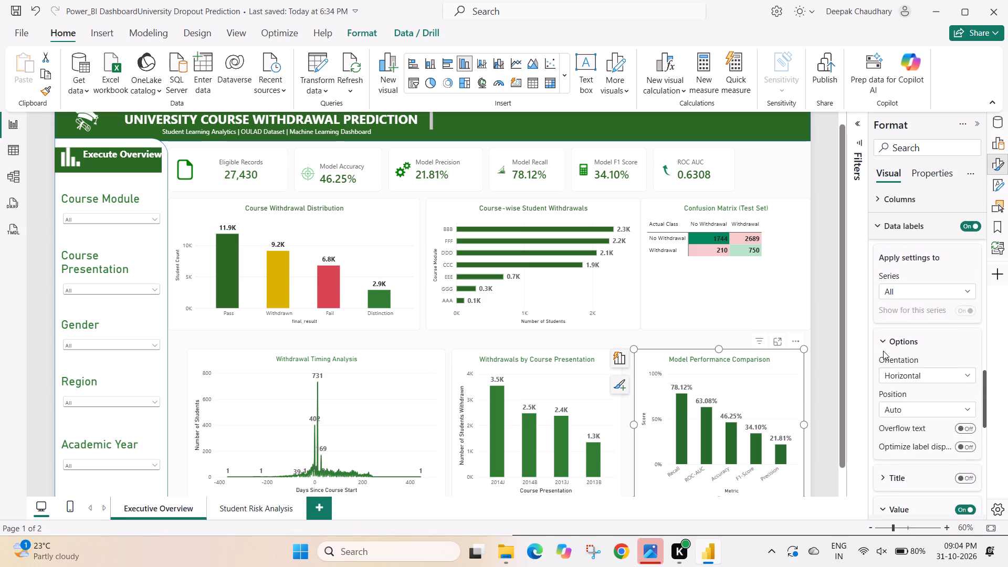
scroll(883, 351, "up", 5)
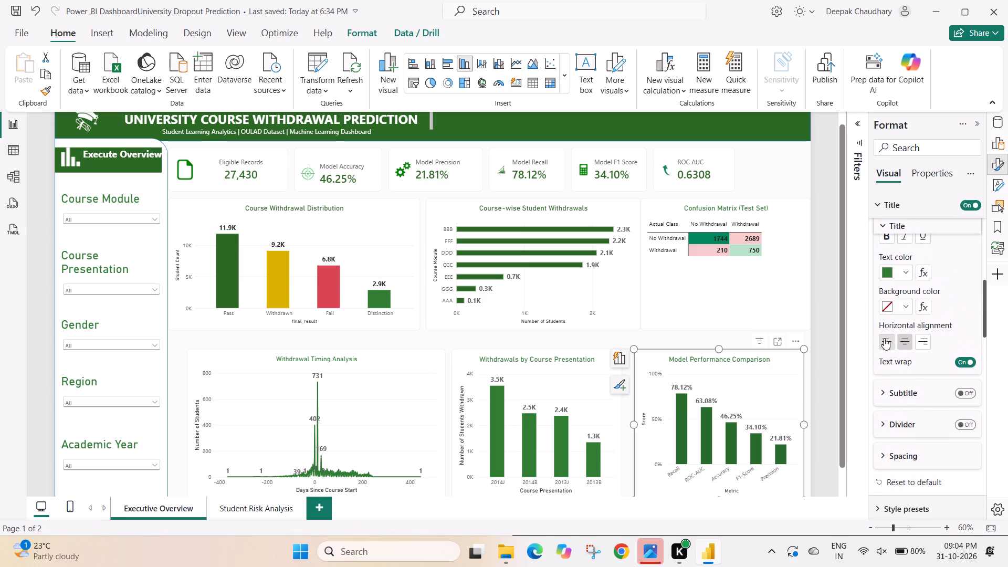
scroll(889, 307, "up", 2)
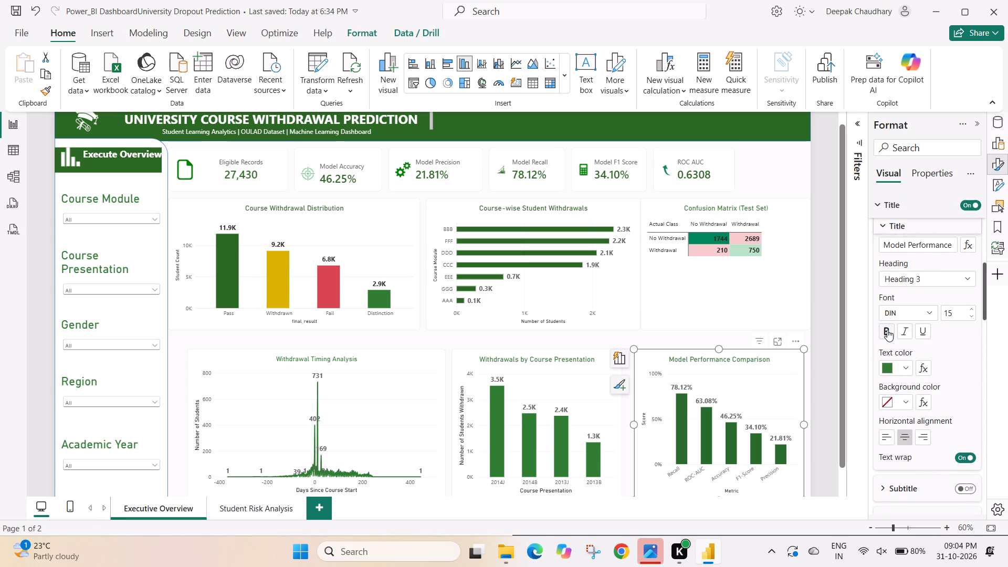
scroll(887, 330, "up", 1)
left_click(887, 347)
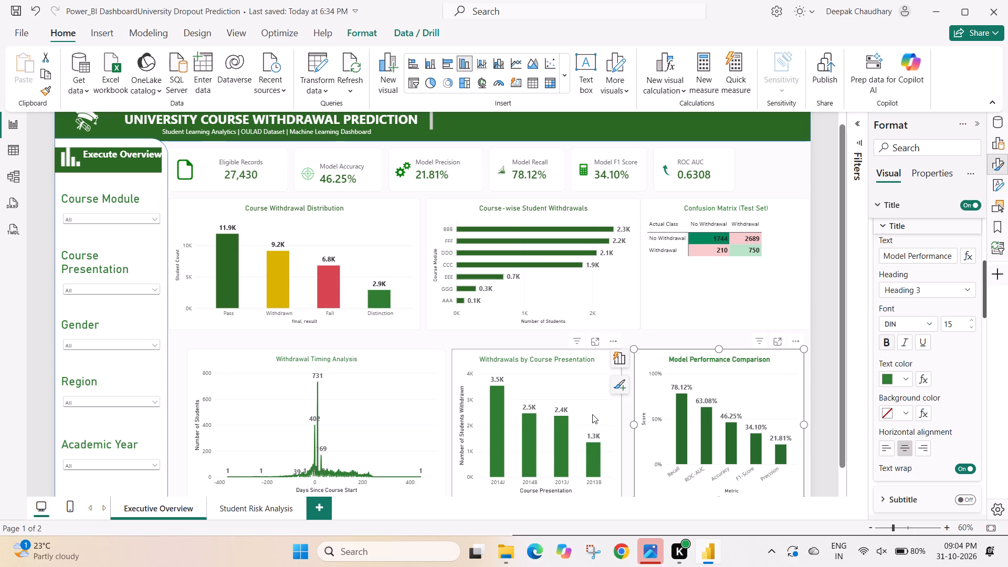
Make the title of the Withdrawals by Course Presentation chart bold.
left_click(583, 397)
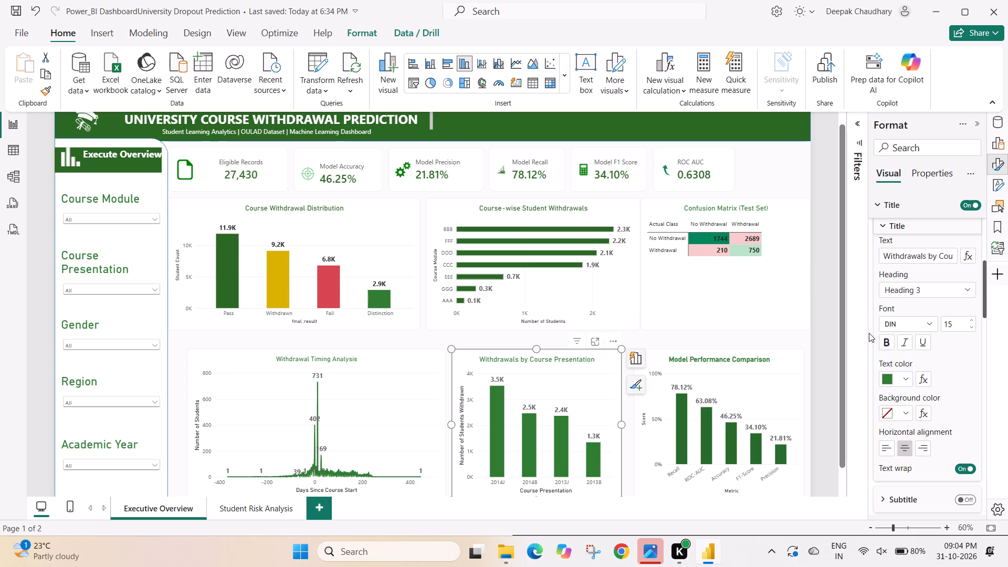
left_click(889, 338)
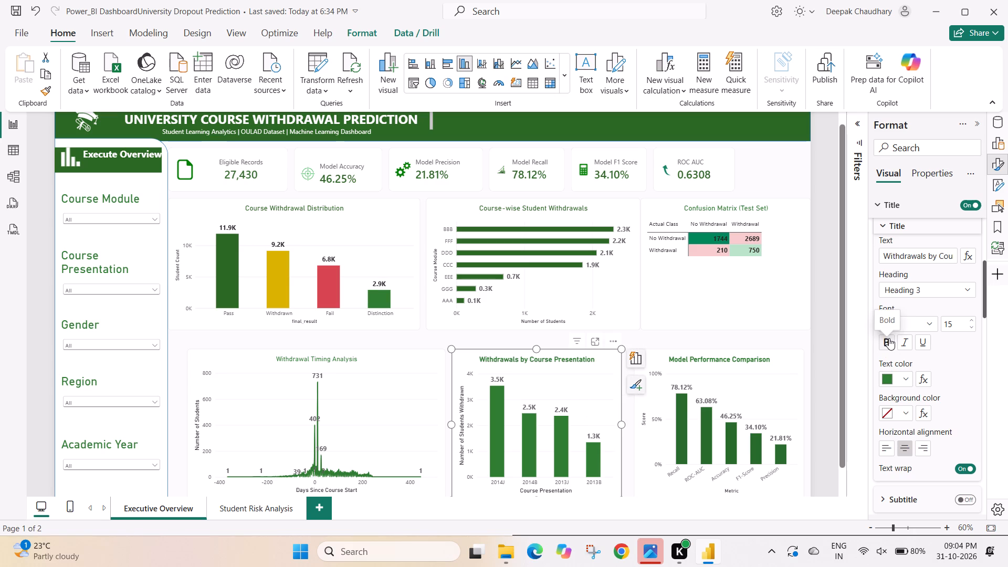
left_click(764, 387)
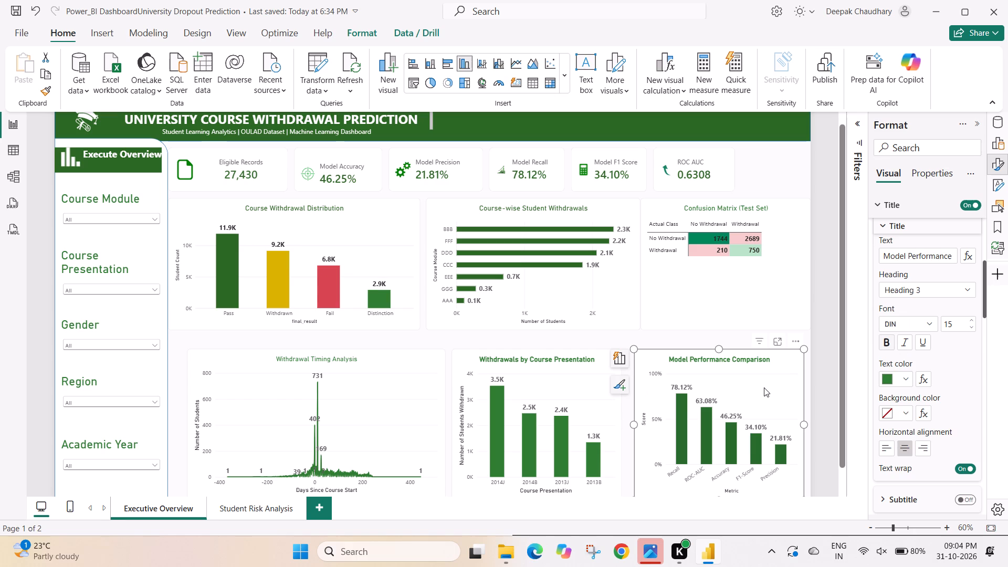
left_click(576, 402)
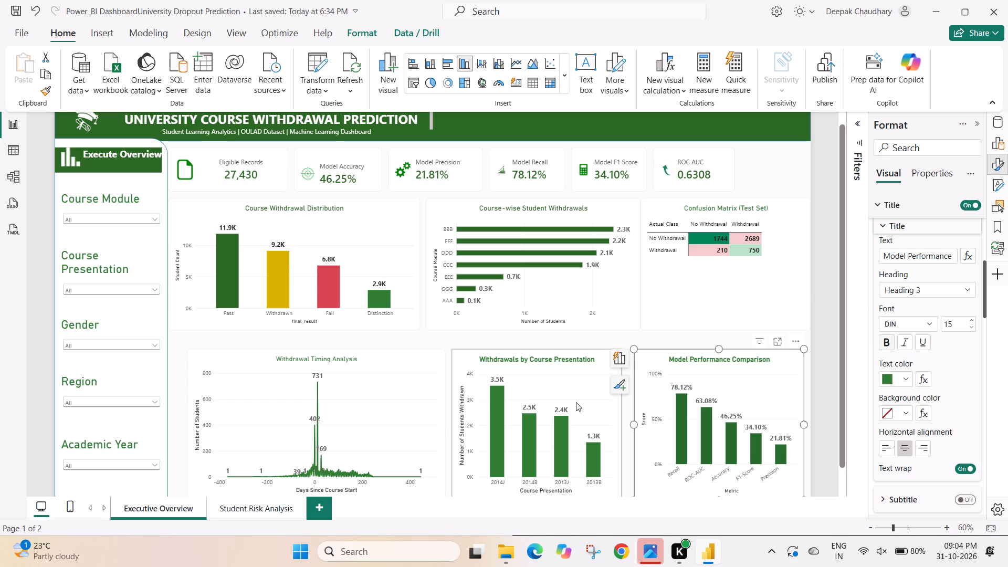
Set the Withdrawal Timing Analysis chart's title to font size 15 and make it bold.
left_click(422, 396)
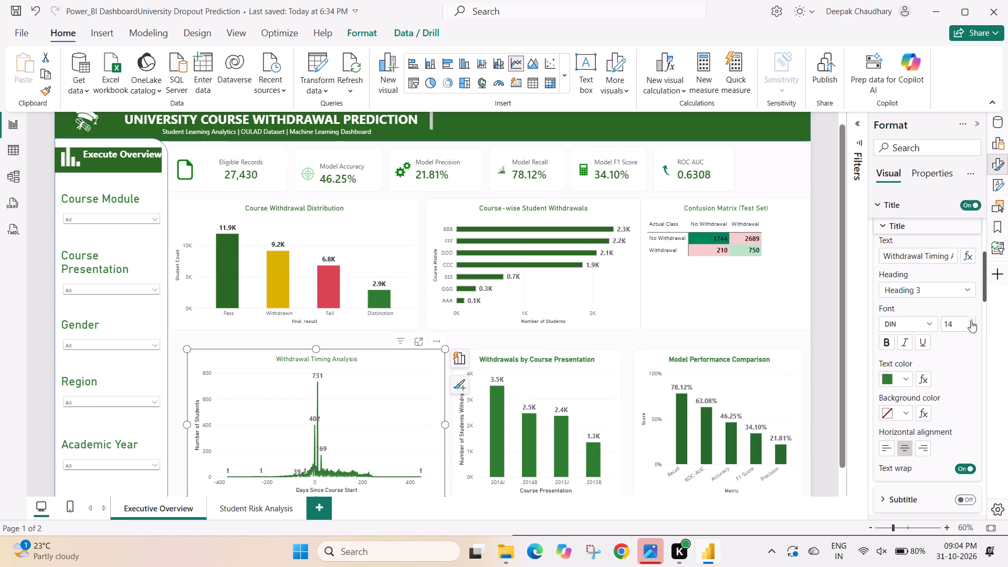
scroll(952, 356, "up", 1)
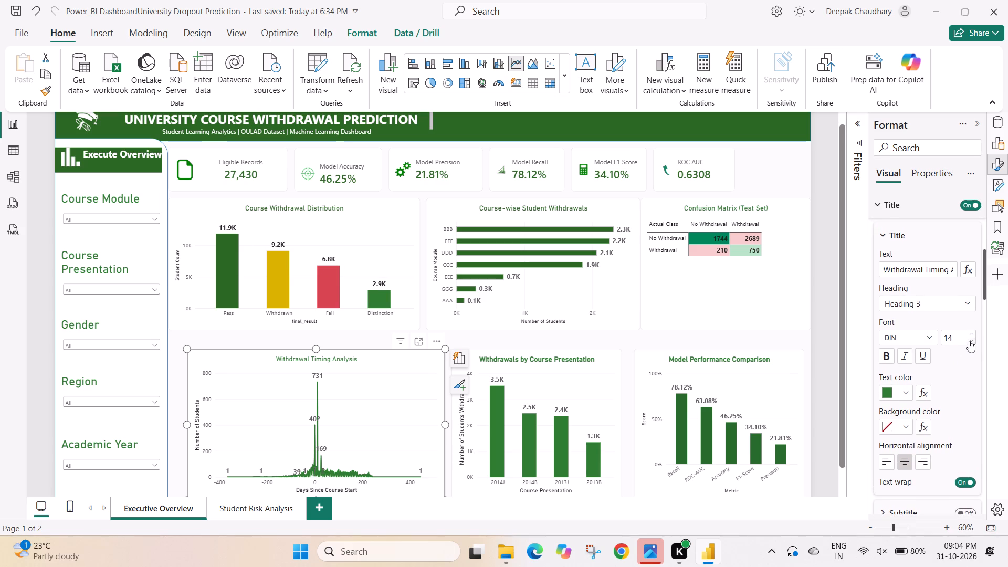
left_click(971, 332)
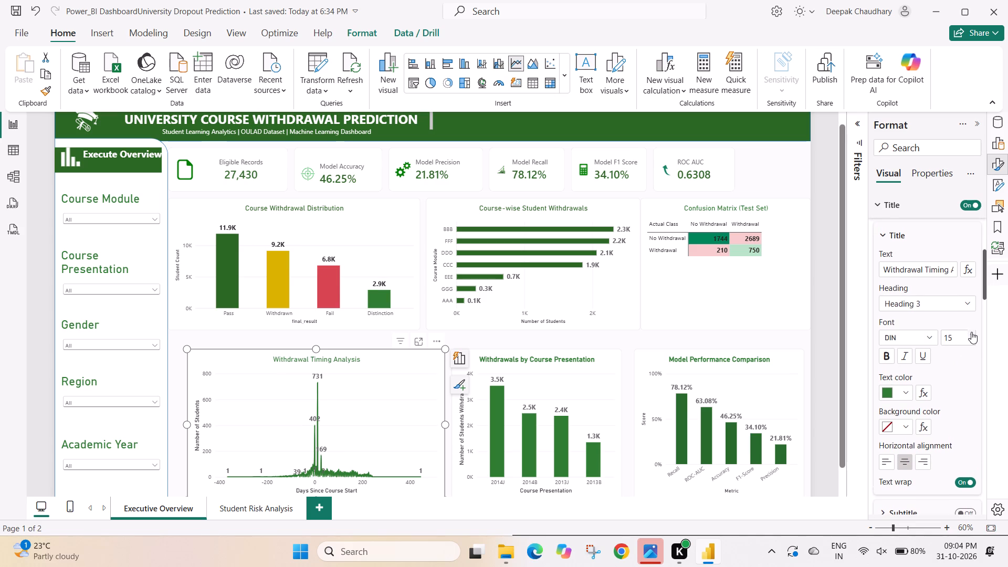
left_click(885, 358)
Make the titles of the Confusion Matrix, Course-wise Student Withdrawals and Course Withdrawal Distribution visuals bold.
left_click(724, 297)
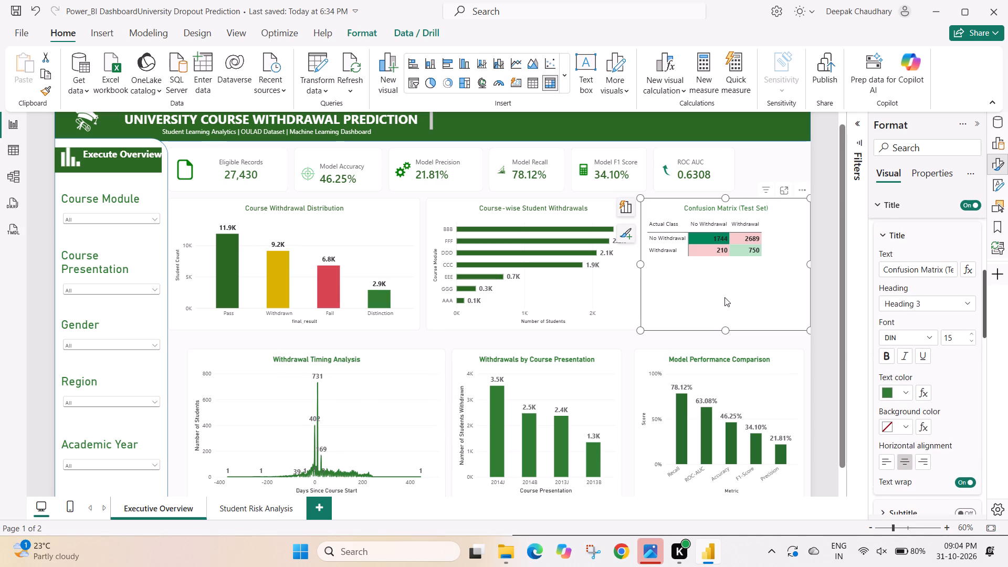
left_click(886, 354)
left_click(595, 301)
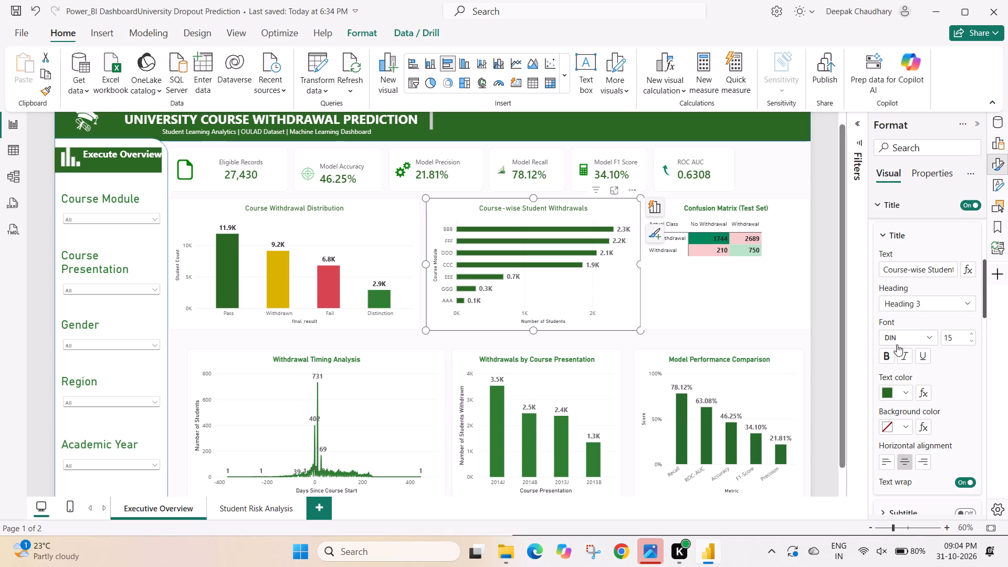
left_click(891, 356)
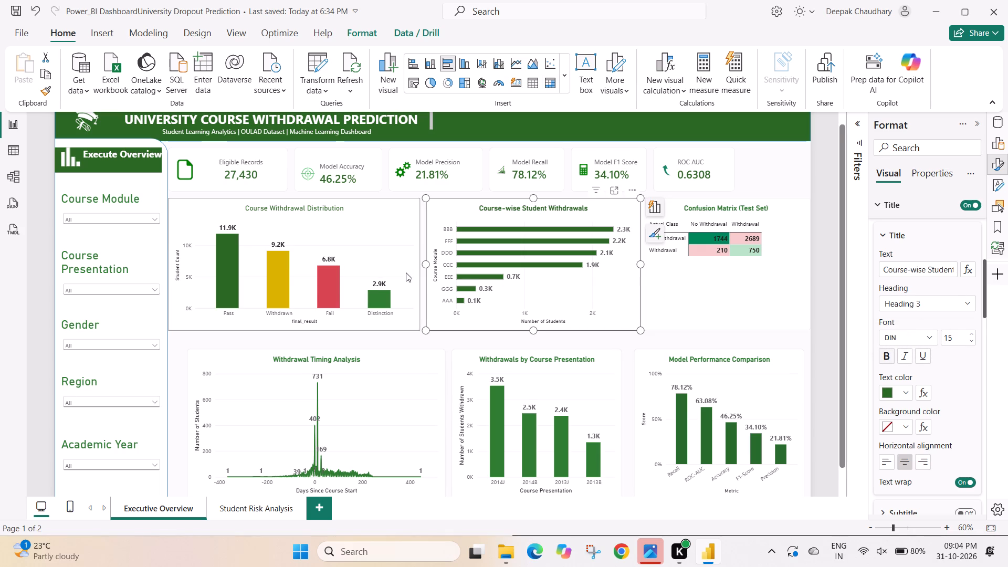
left_click(406, 260)
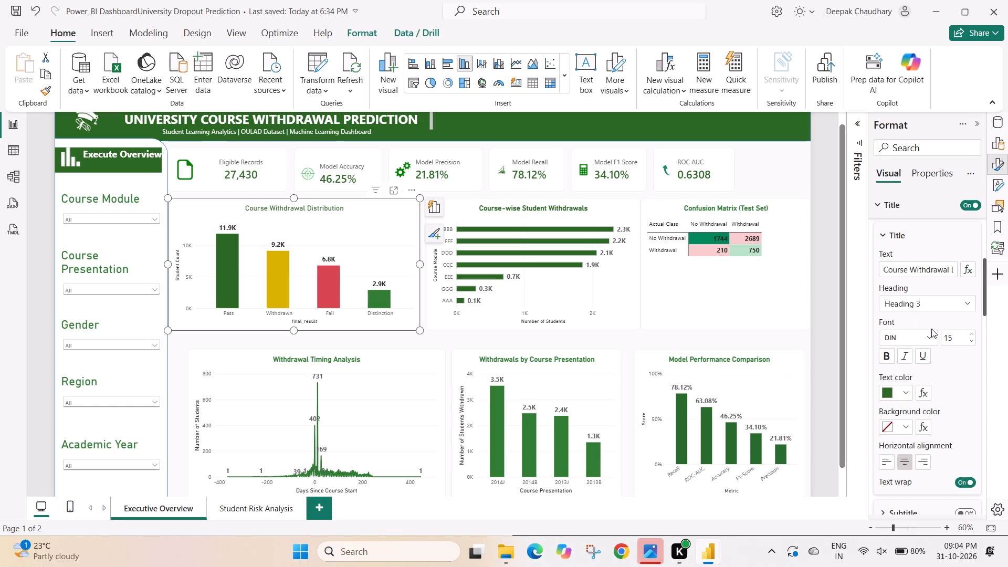
left_click(888, 358)
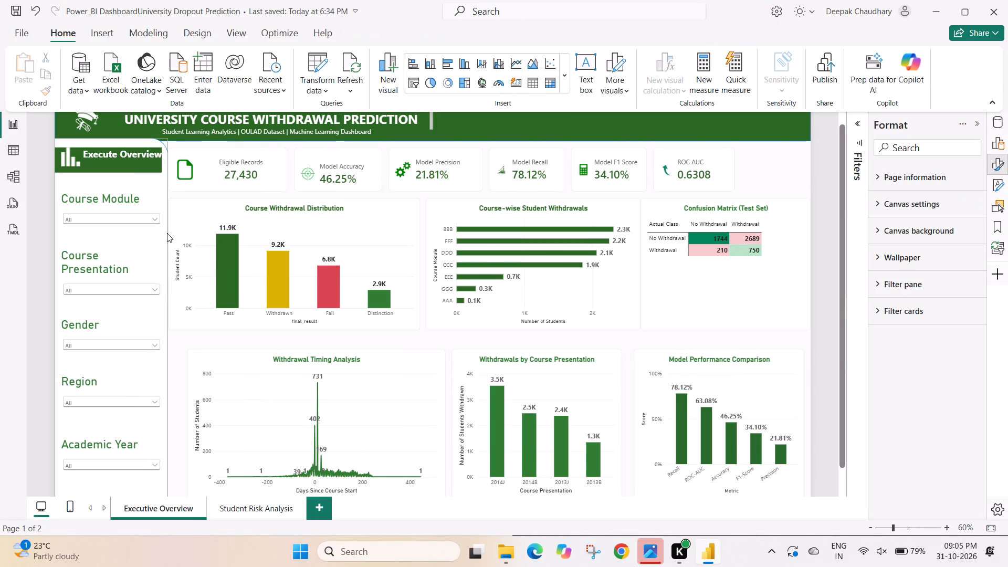
left_click(143, 203)
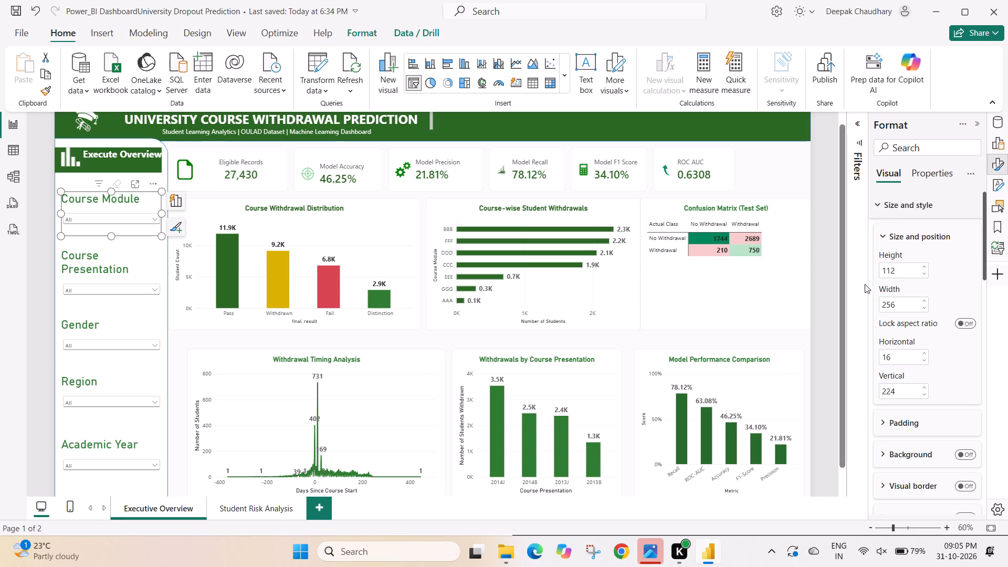
scroll(920, 288, "up", 1)
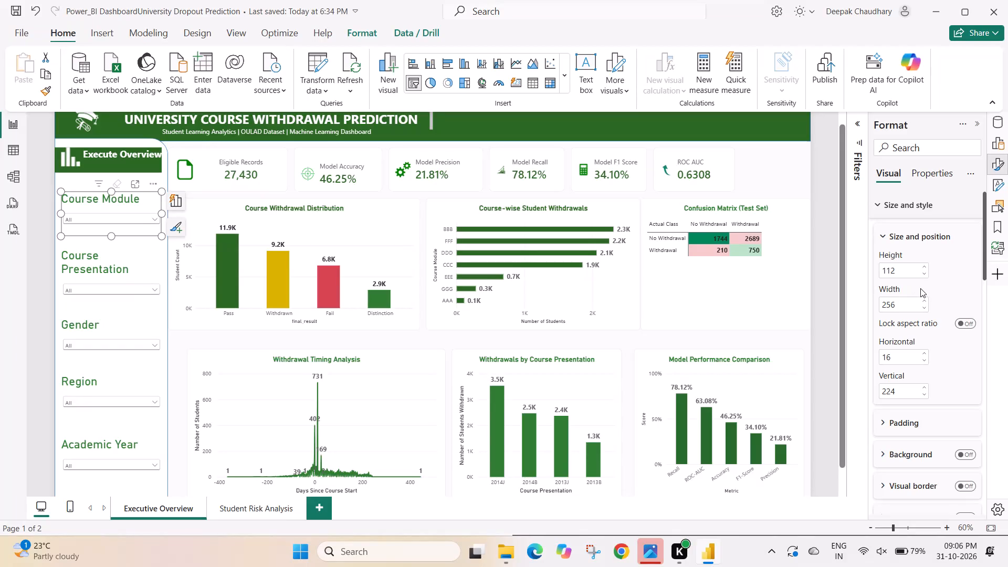
scroll(920, 288, "up", 1)
scroll(920, 288, "down", 3)
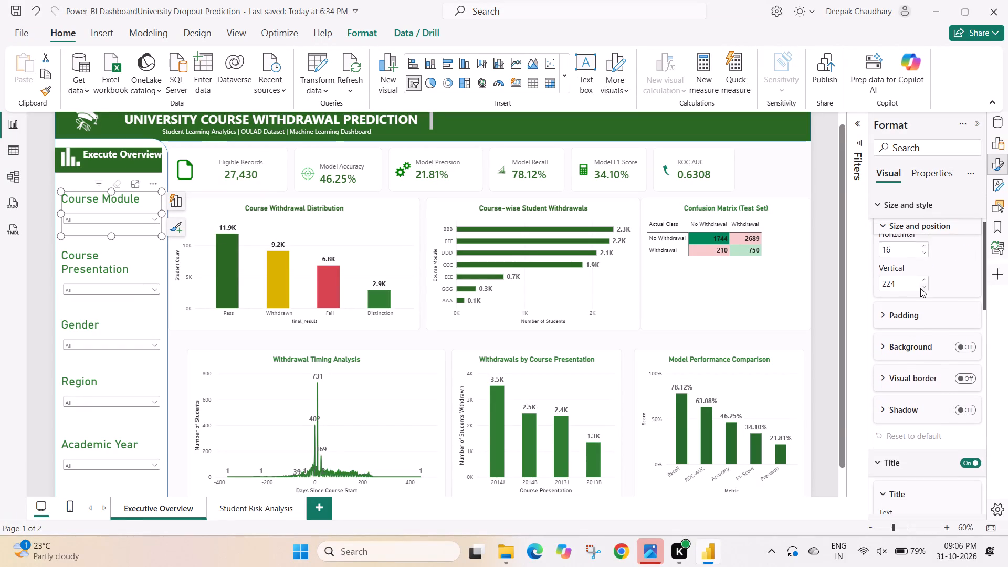
scroll(920, 288, "down", 3)
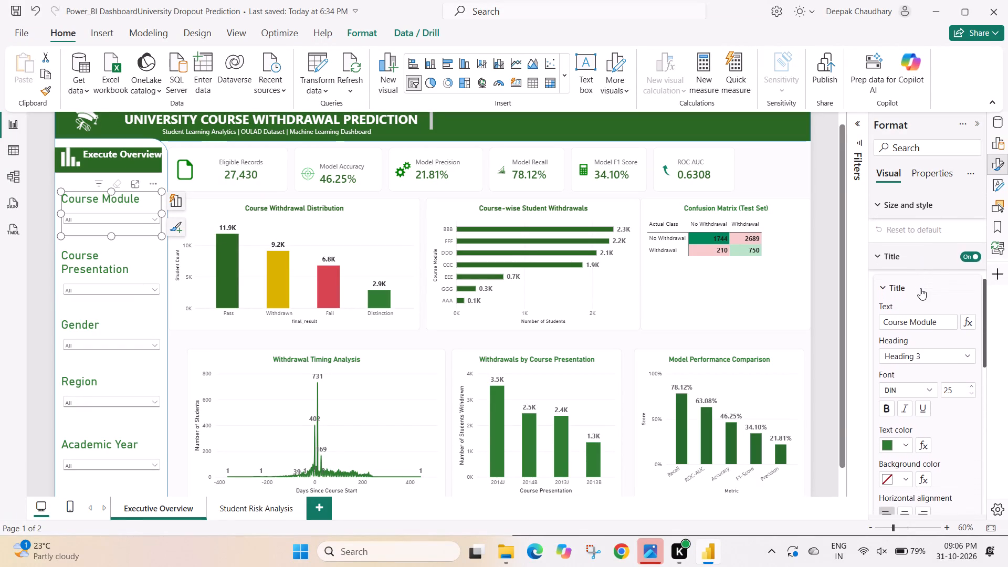
scroll(920, 288, "down", 2)
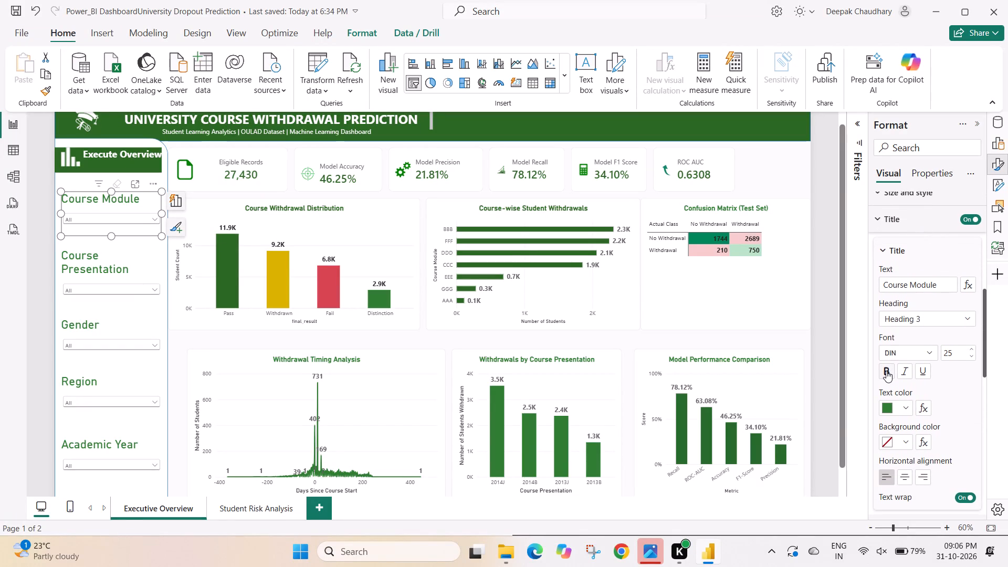
left_click(886, 371)
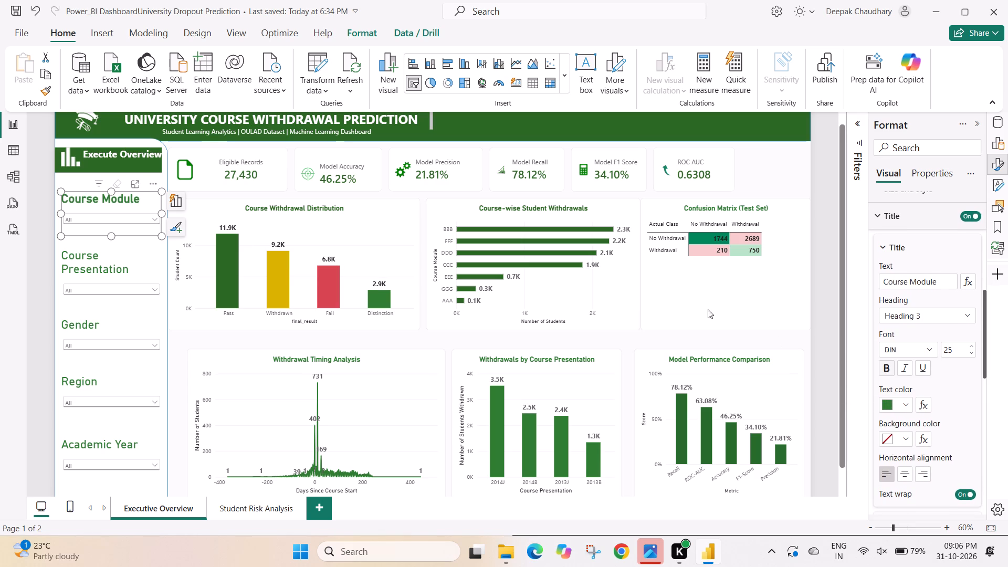
Make the titles of the Course Presentation, Gender and Region slicers bold.
left_click(141, 255)
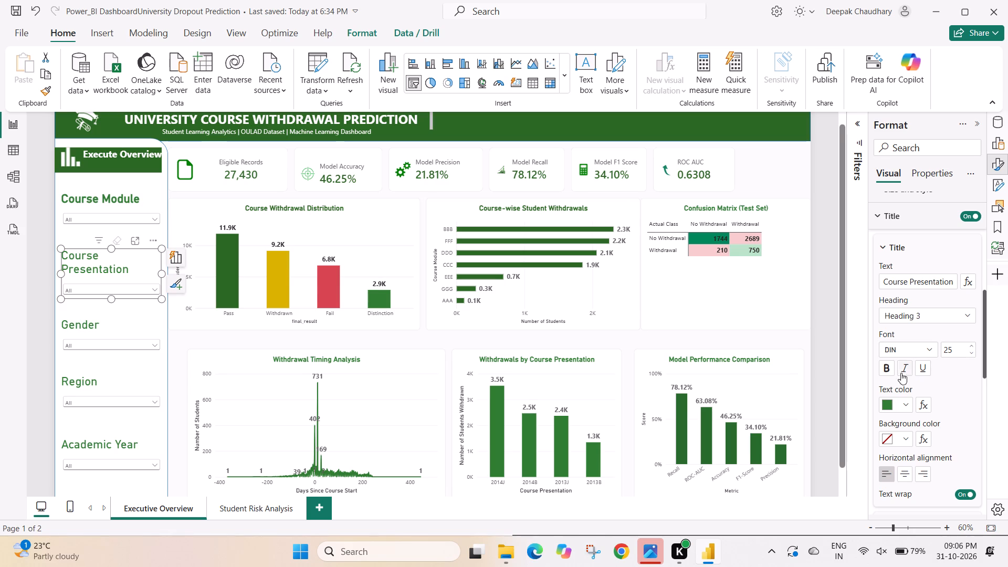
left_click(885, 371)
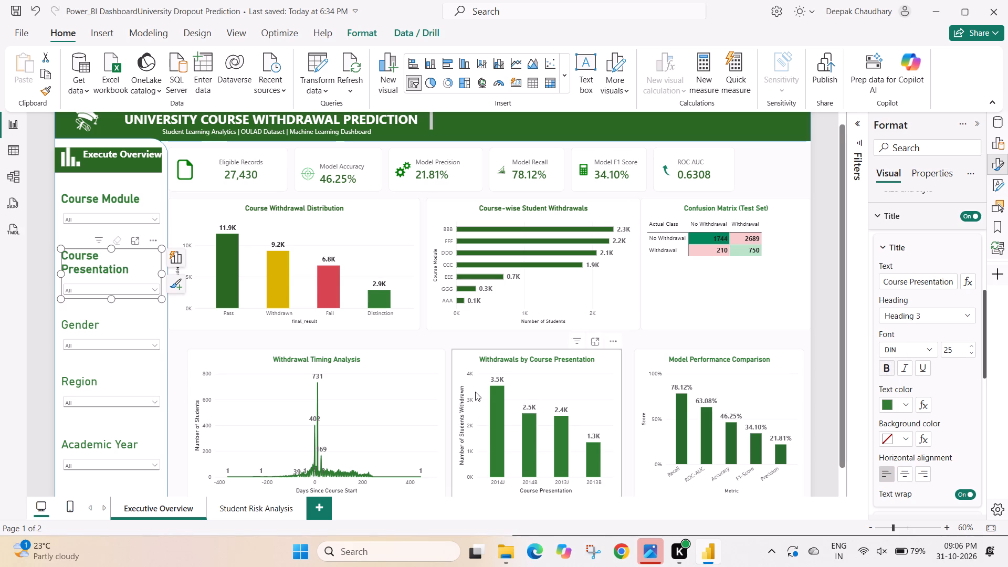
left_click(148, 328)
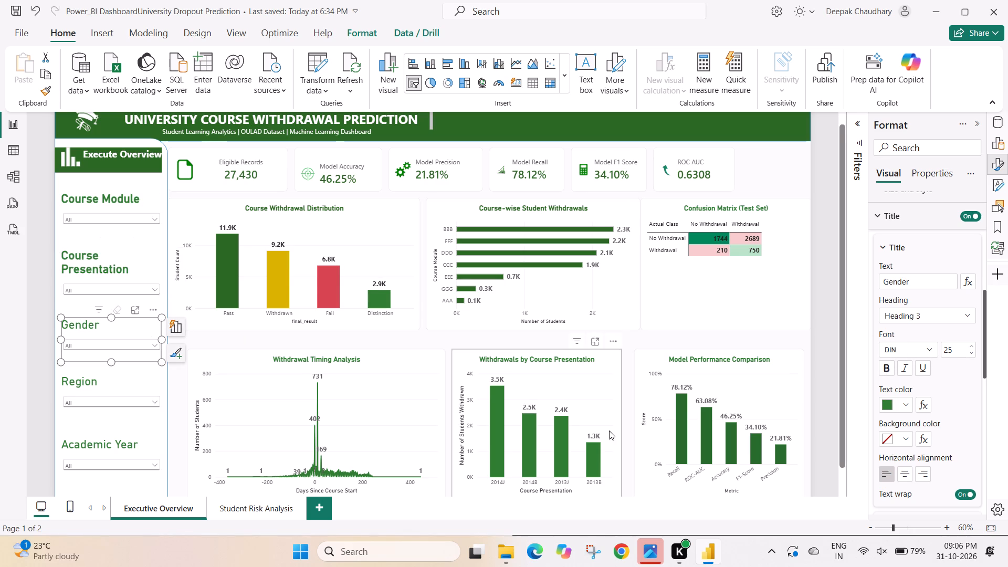
left_click(883, 366)
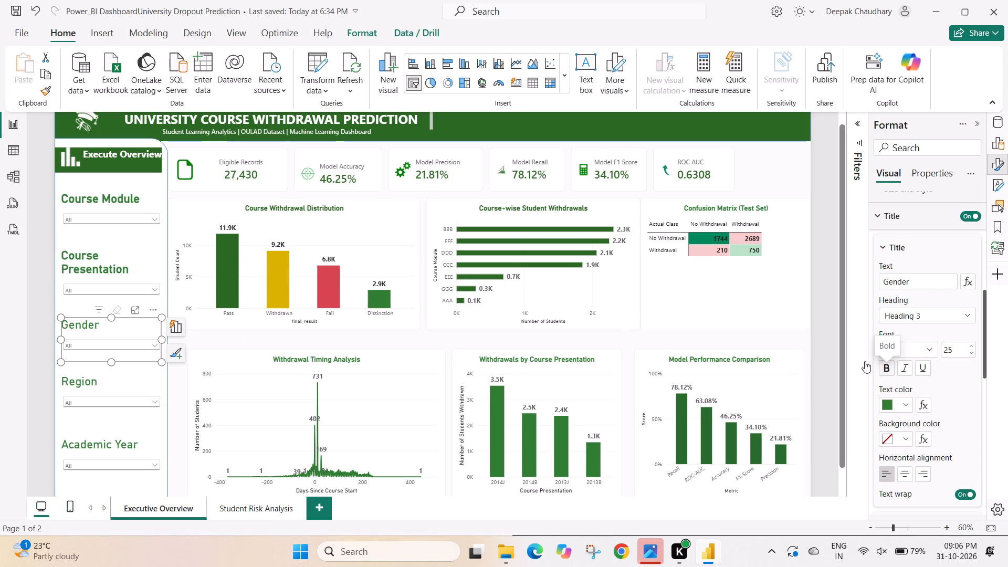
left_click(141, 387)
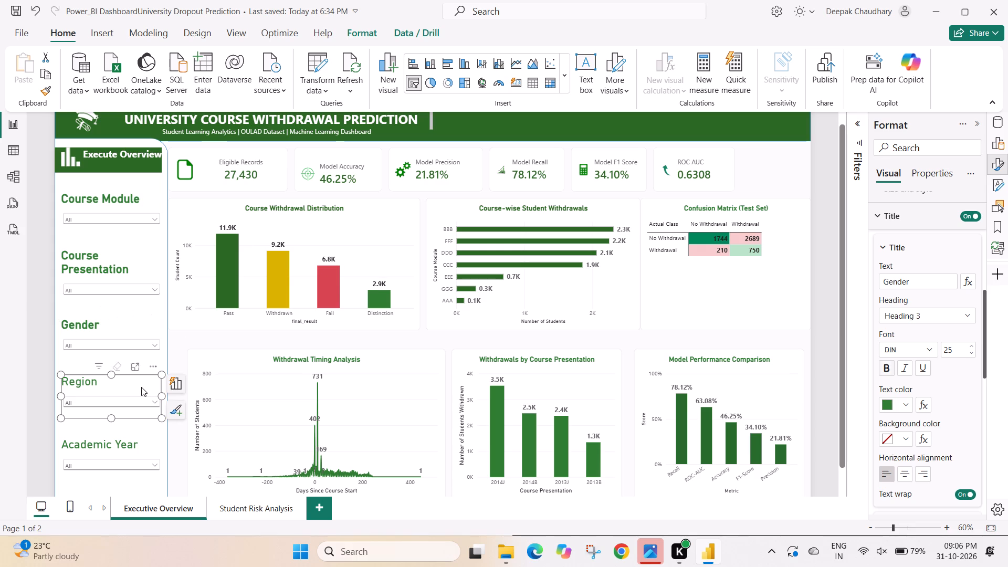
left_click(887, 369)
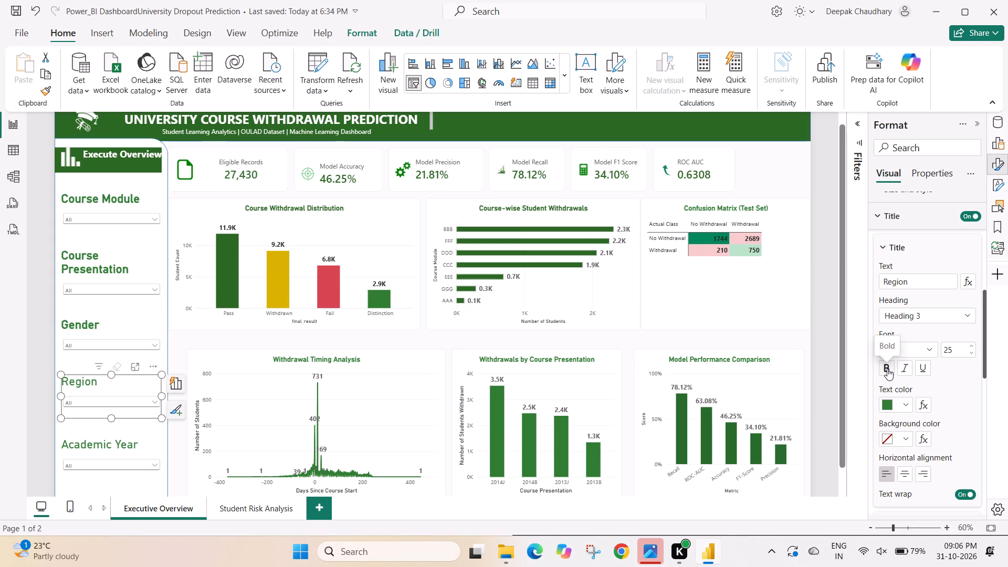
Make the title of the Academic Year slicer bold.
left_click(142, 435)
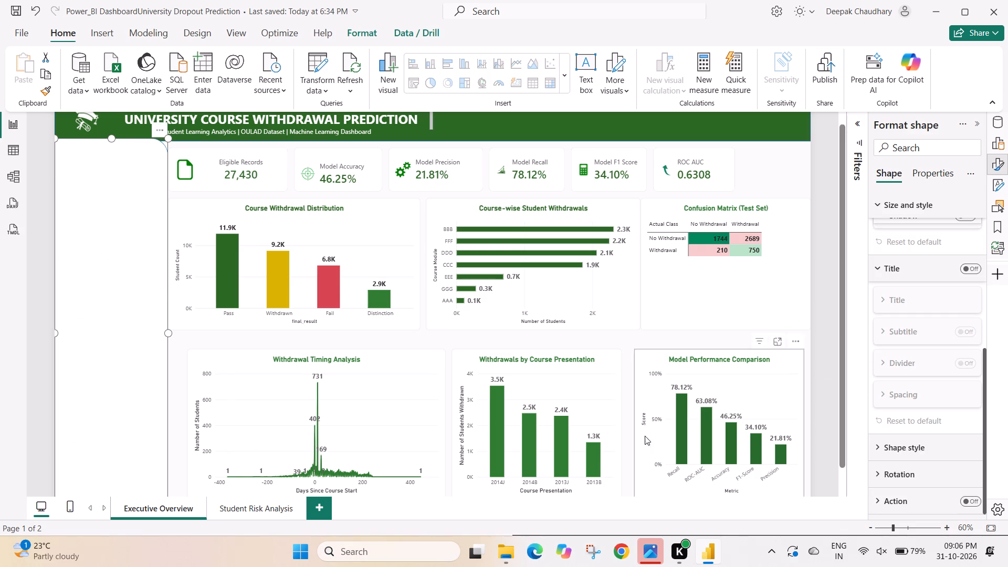
left_click(828, 361)
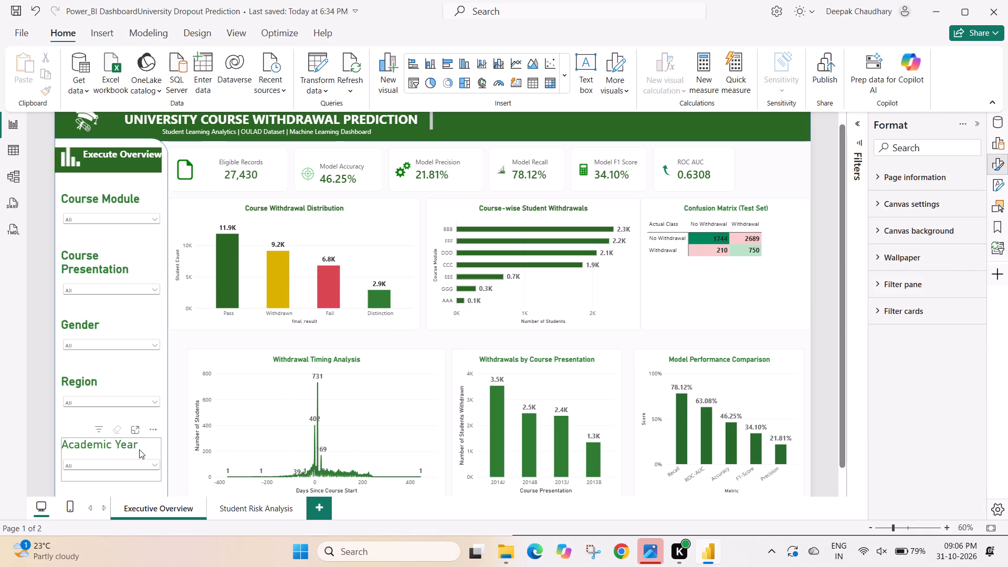
left_click(139, 449)
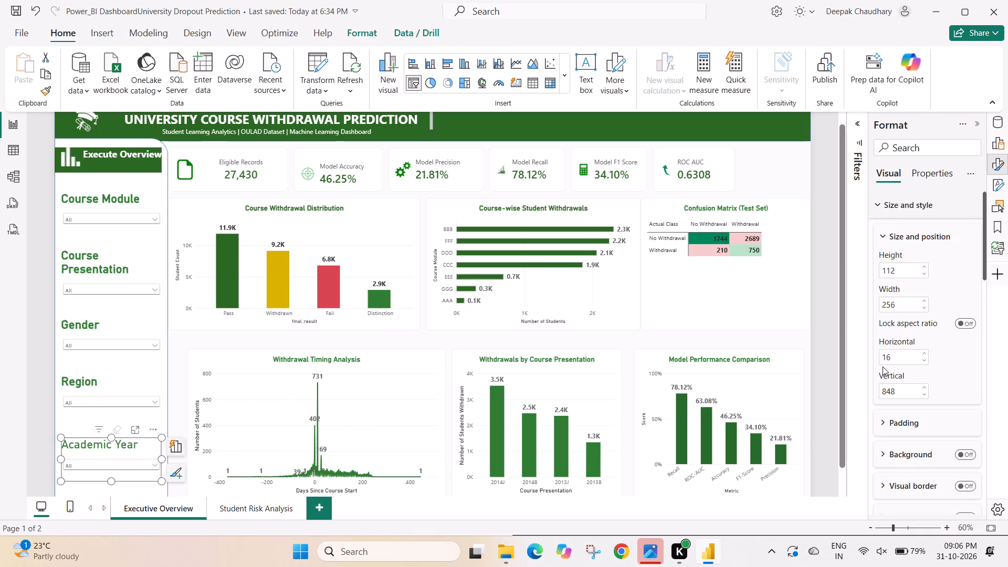
scroll(910, 380, "up", 2)
scroll(910, 380, "down", 3)
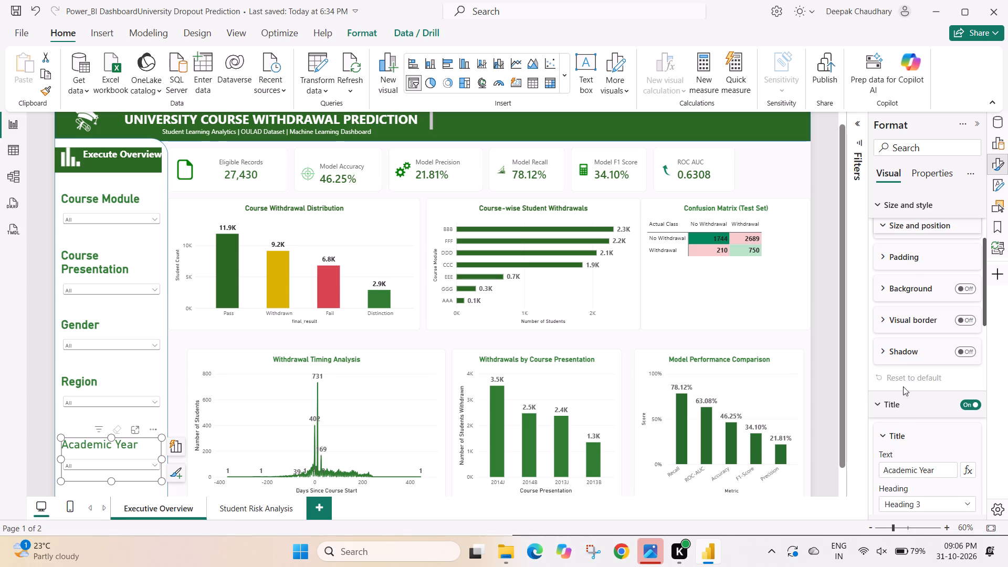
scroll(897, 402, "down", 2)
left_click(892, 386)
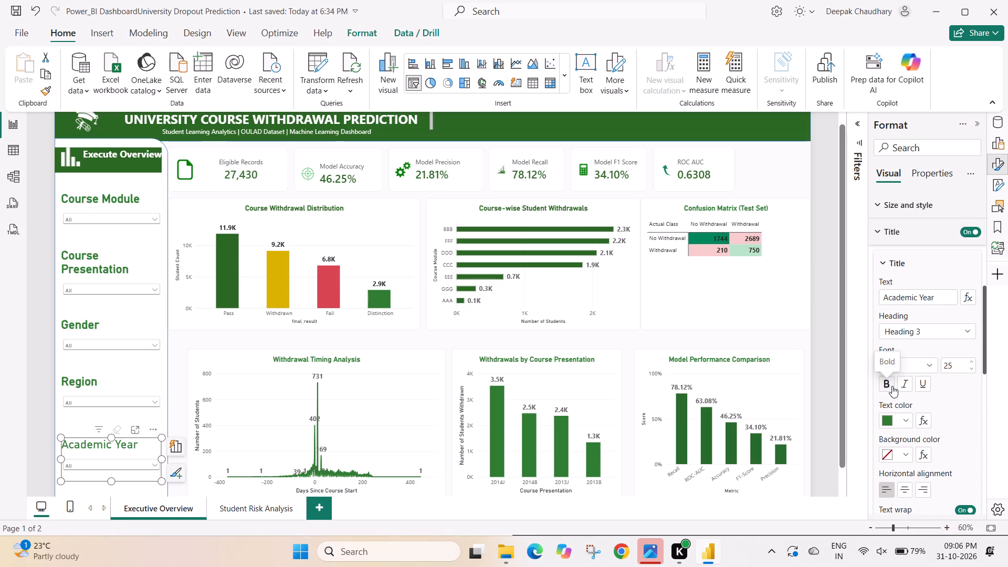
left_click(815, 354)
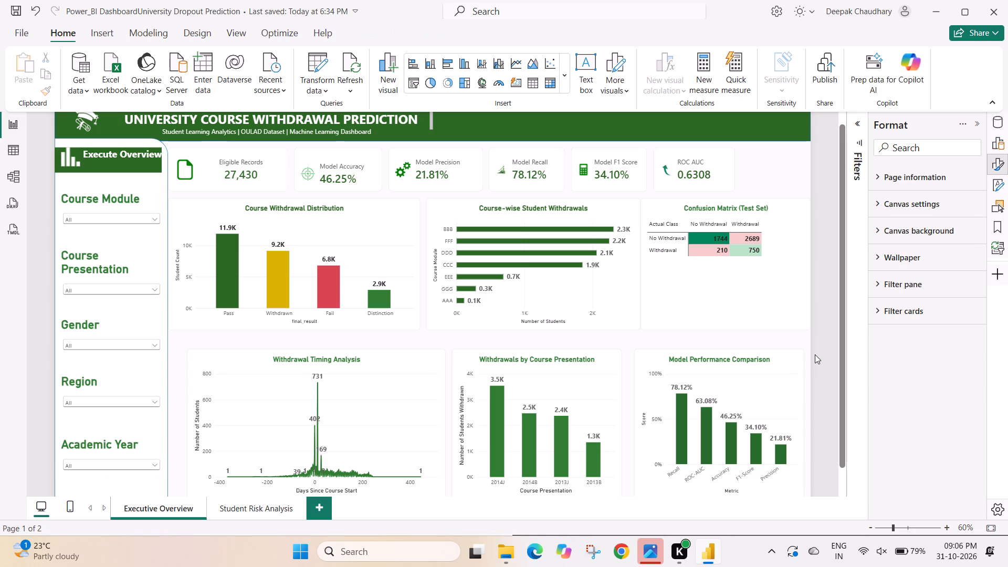
Examine the Y-axis and X-axis title font settings of the Withdrawal Timing Analysis chart.
left_click(394, 387)
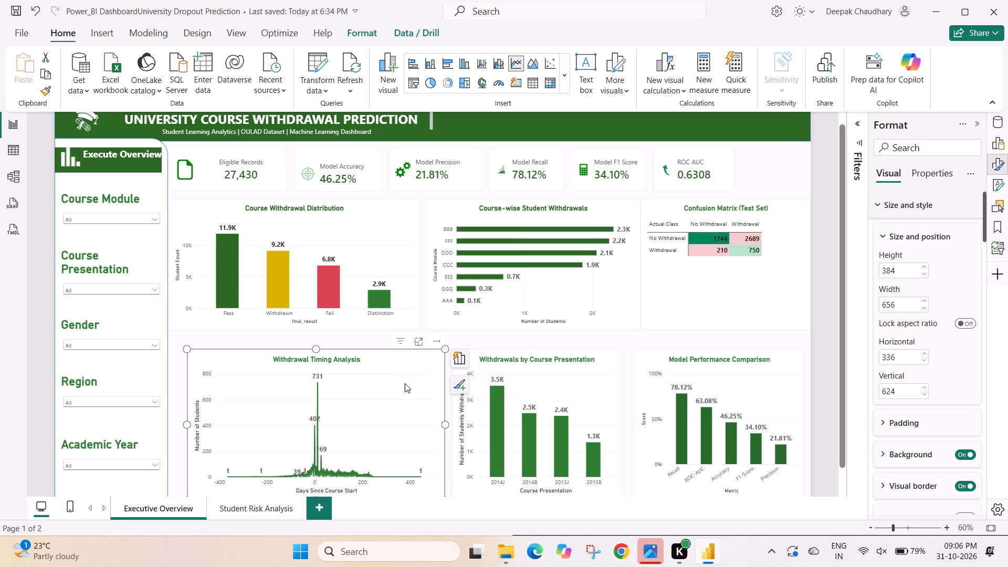
left_click(881, 237)
left_click(881, 204)
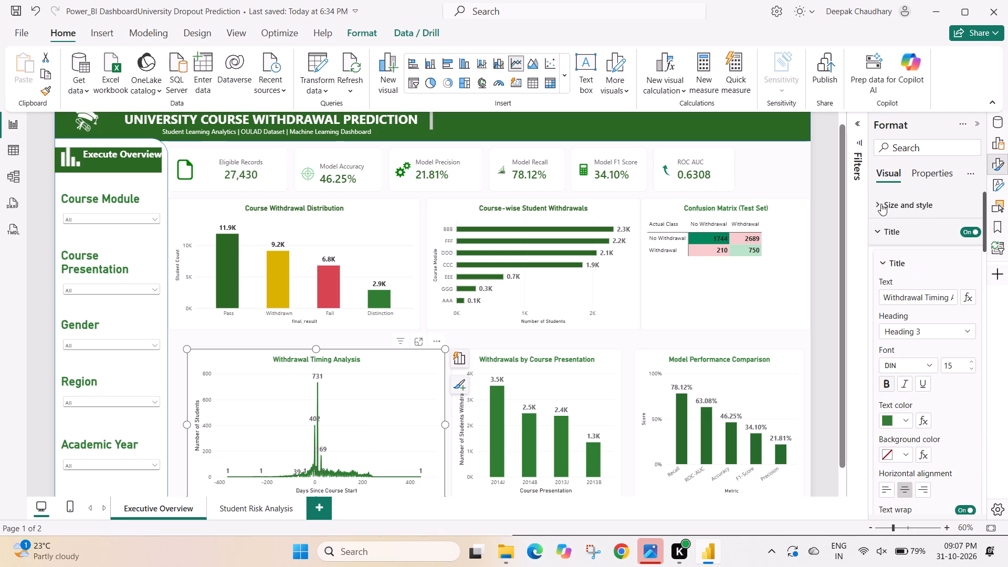
left_click(876, 235)
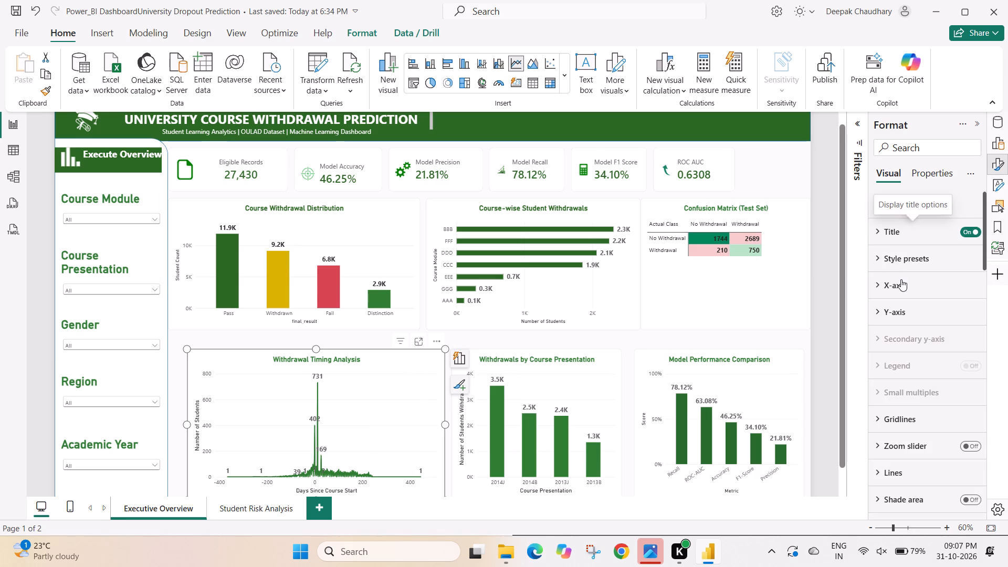
left_click(878, 315)
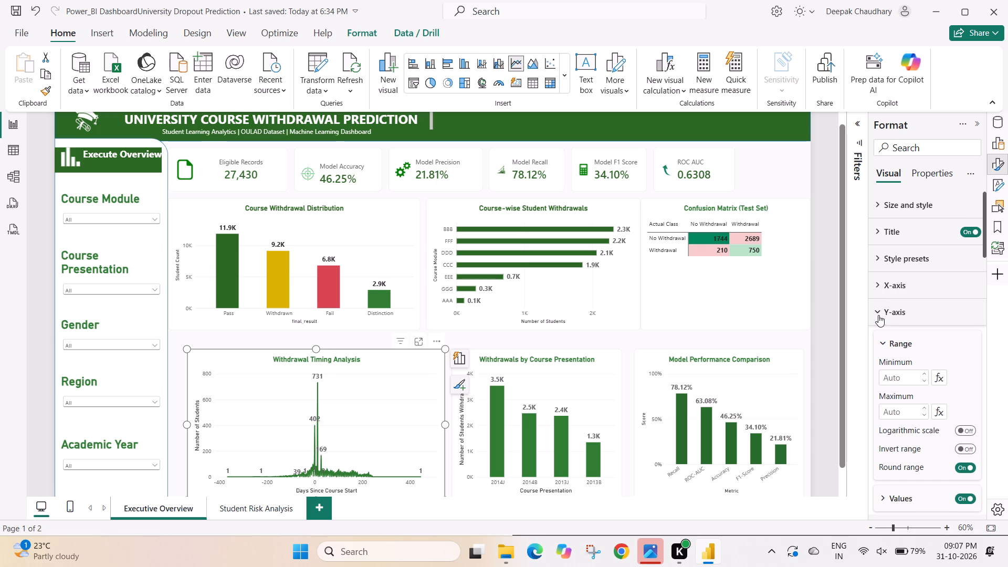
scroll(878, 315, "down", 3)
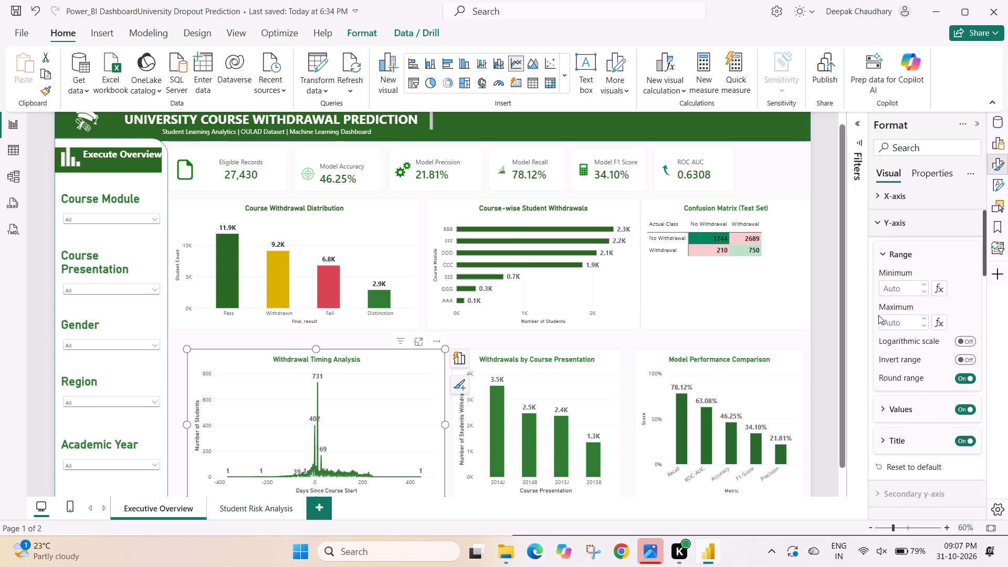
scroll(878, 315, "down", 1)
left_click(879, 329)
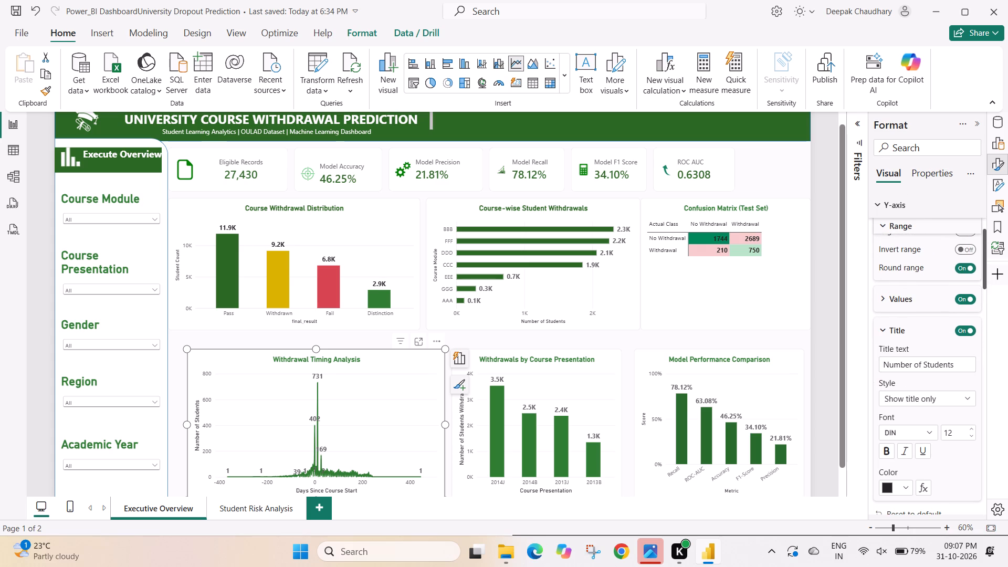
scroll(904, 386, "down", 1)
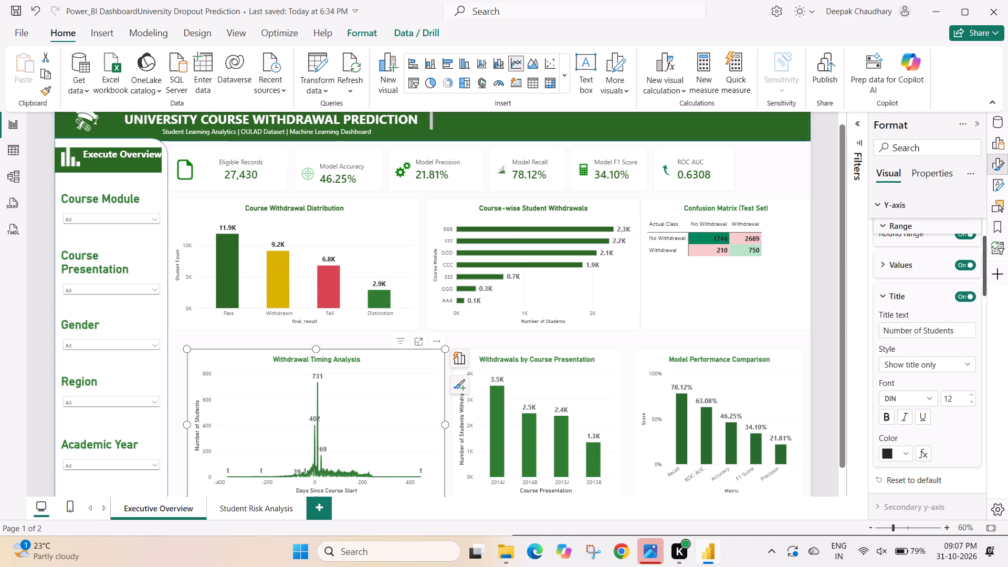
scroll(902, 339, "up", 4)
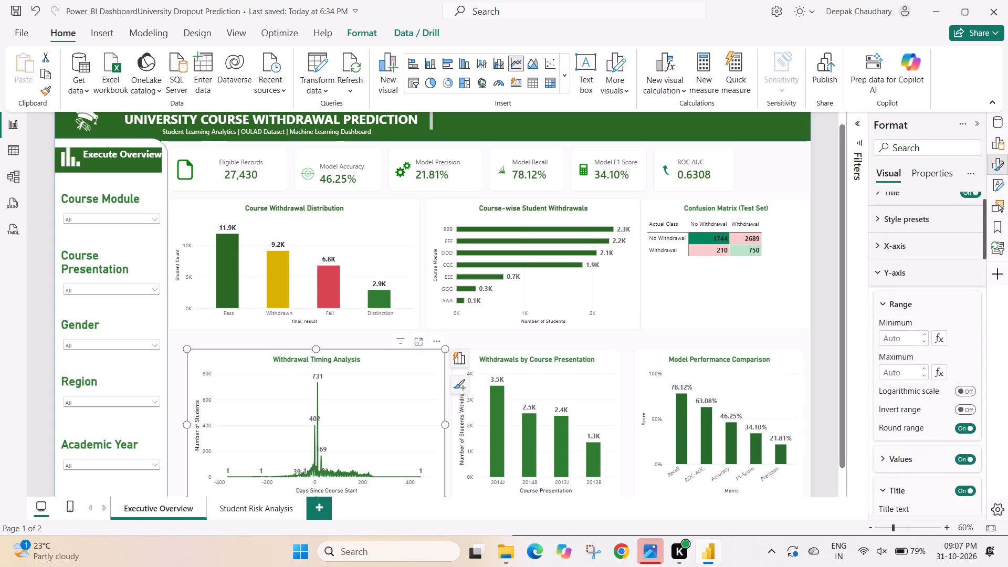
scroll(902, 339, "up", 1)
left_click(878, 264)
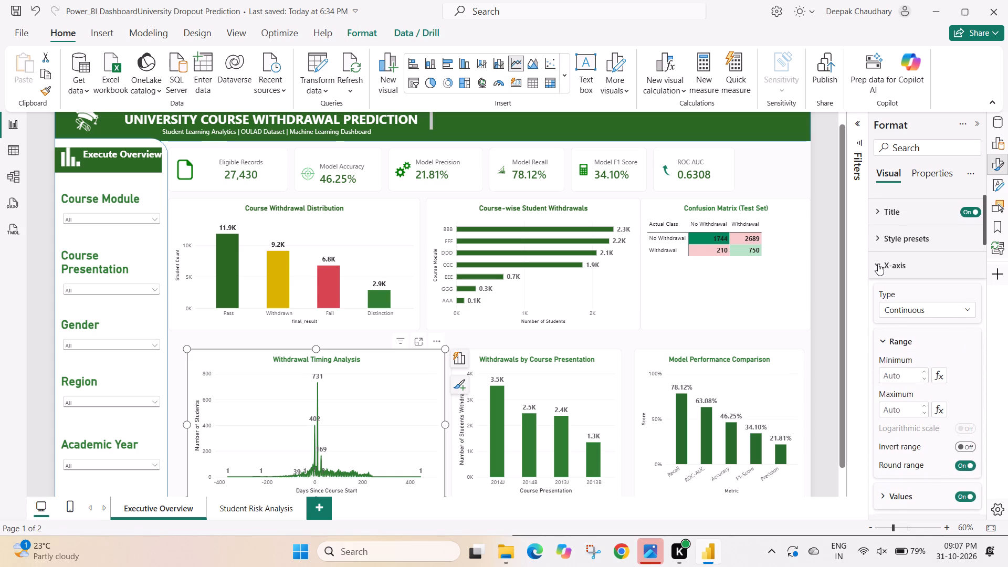
scroll(904, 371, "down", 3)
left_click(883, 370)
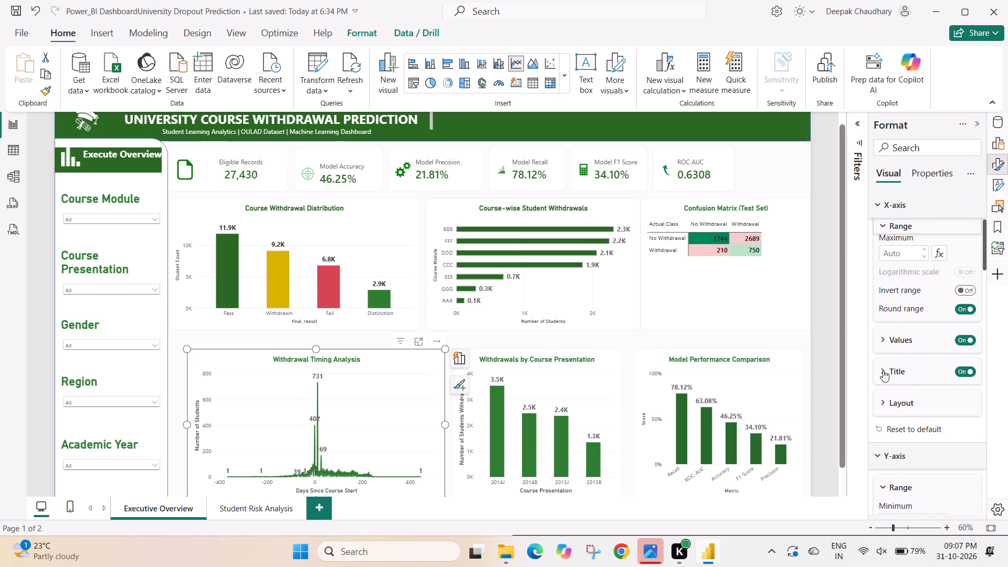
scroll(901, 411, "down", 1)
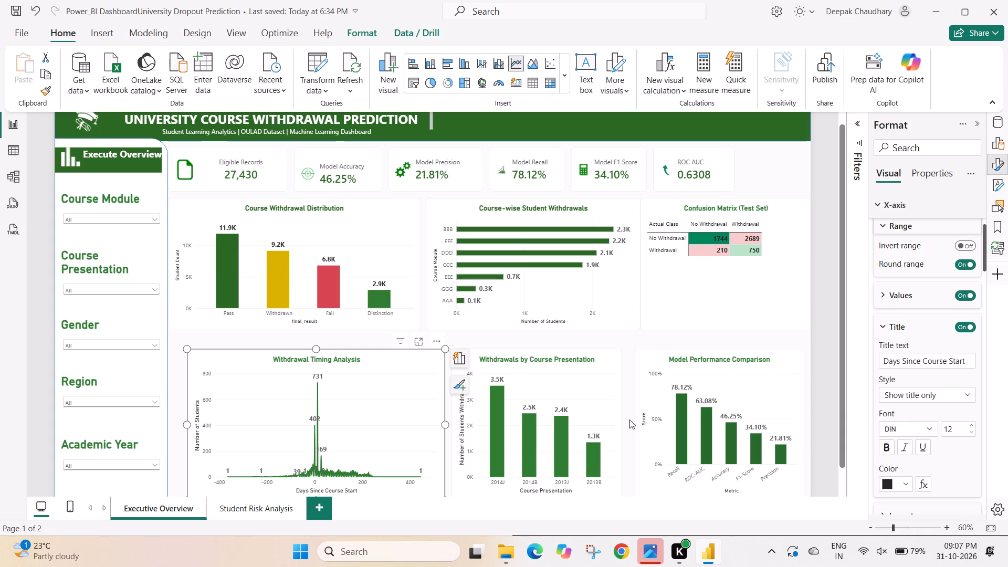
Check the X-axis and Y-axis title font settings of the Withdrawals by Course Presentation chart for comparison.
left_click(568, 407)
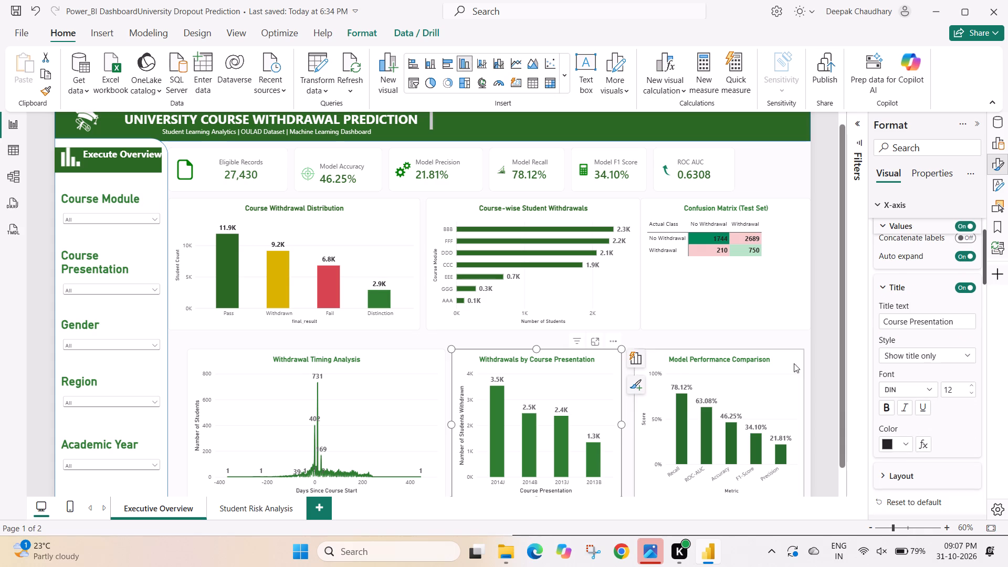
scroll(930, 369, "down", 1)
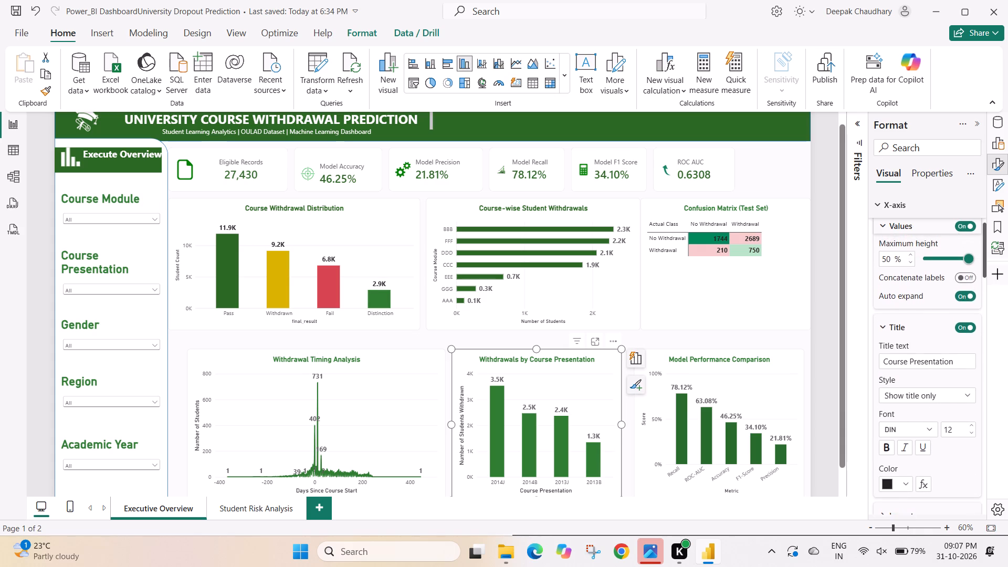
scroll(930, 369, "down", 1)
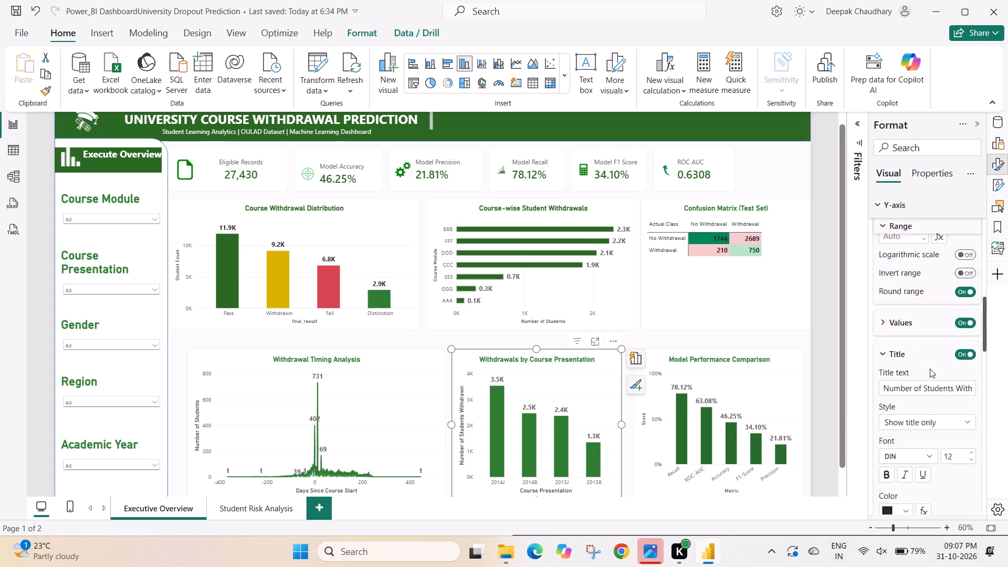
scroll(930, 369, "down", 1)
Set the Y-axis and X-axis title font sizes of the Model Performance Comparison chart to 12.
left_click(754, 405)
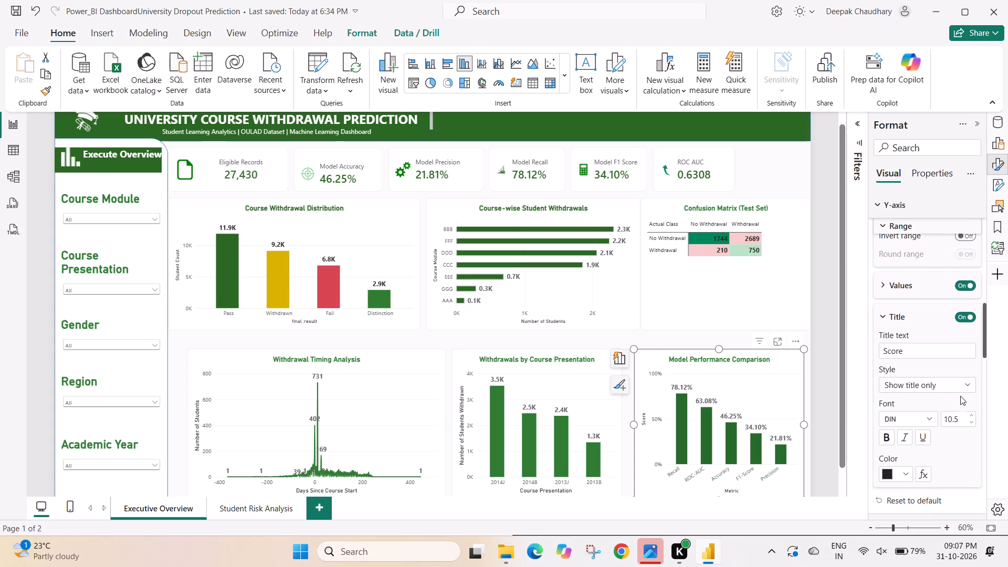
left_click(971, 407)
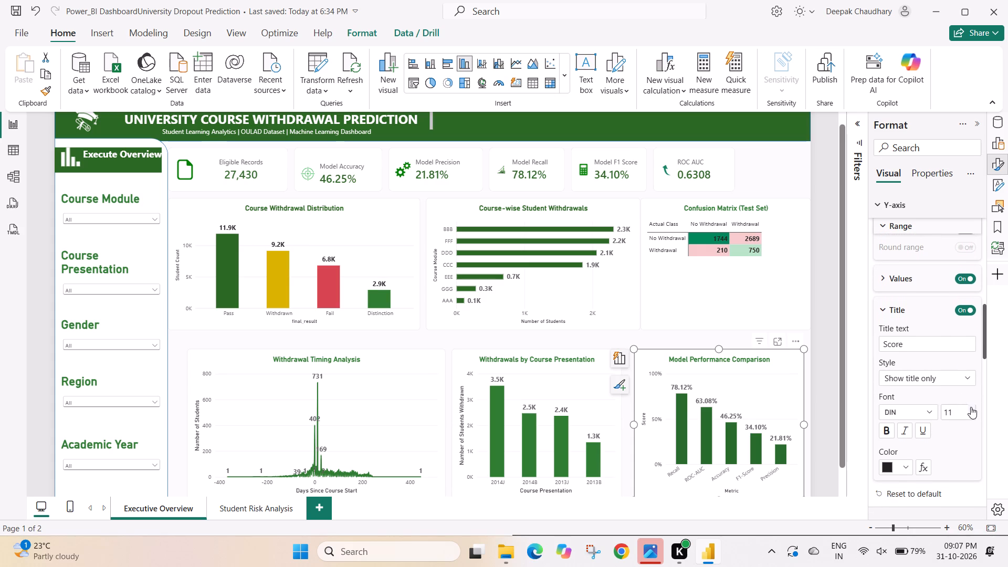
left_click(971, 407)
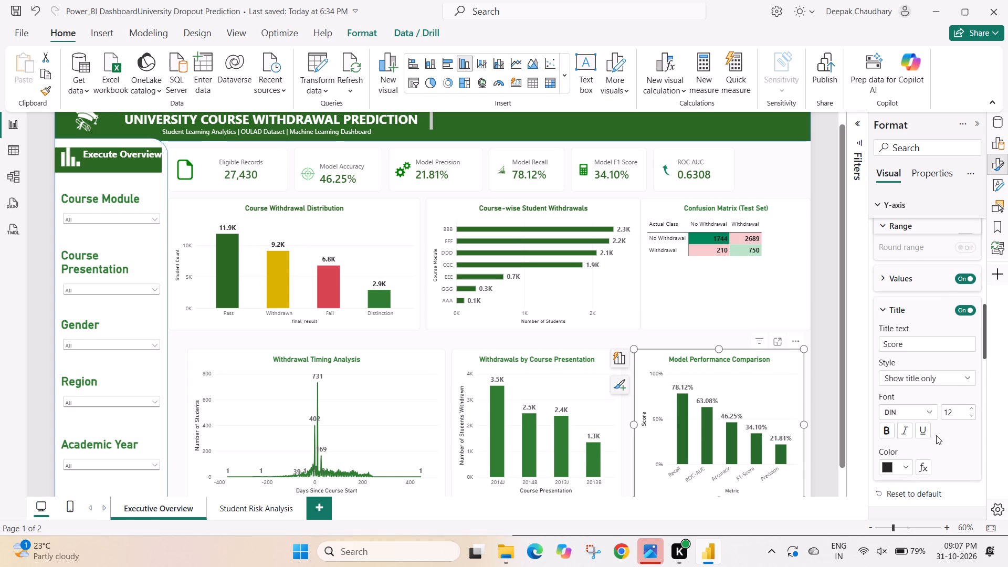
scroll(936, 435, "up", 3)
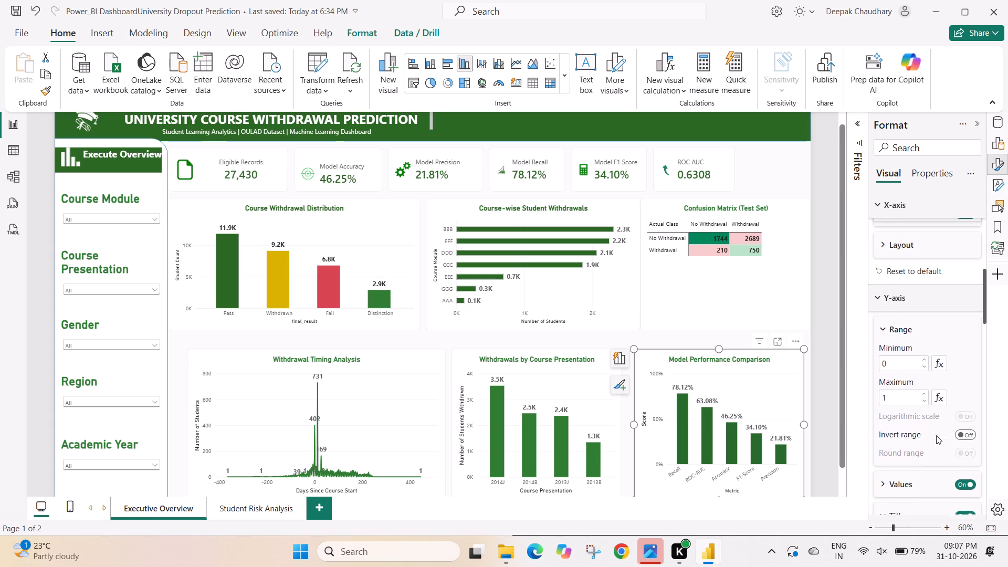
scroll(936, 435, "up", 3)
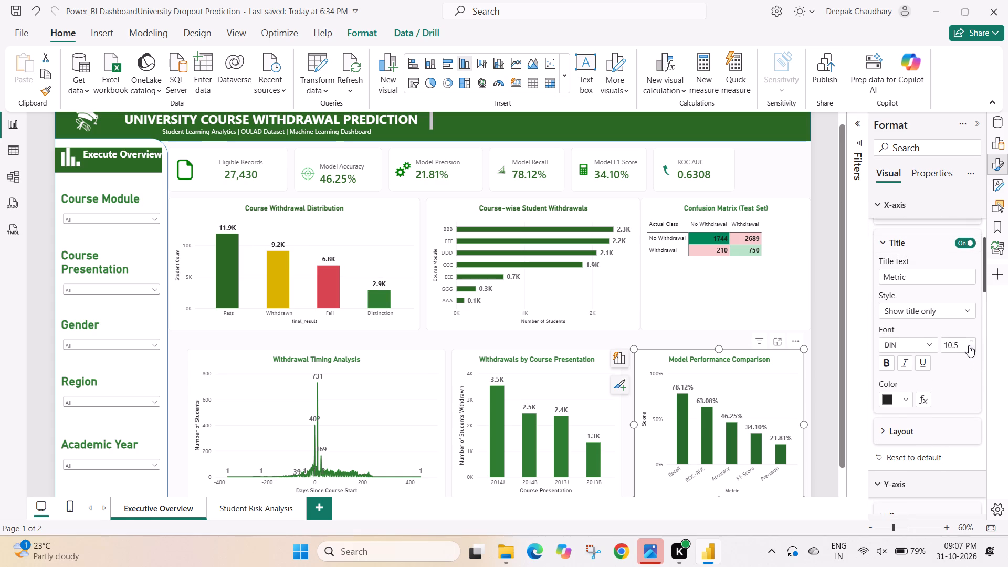
double_click(970, 340)
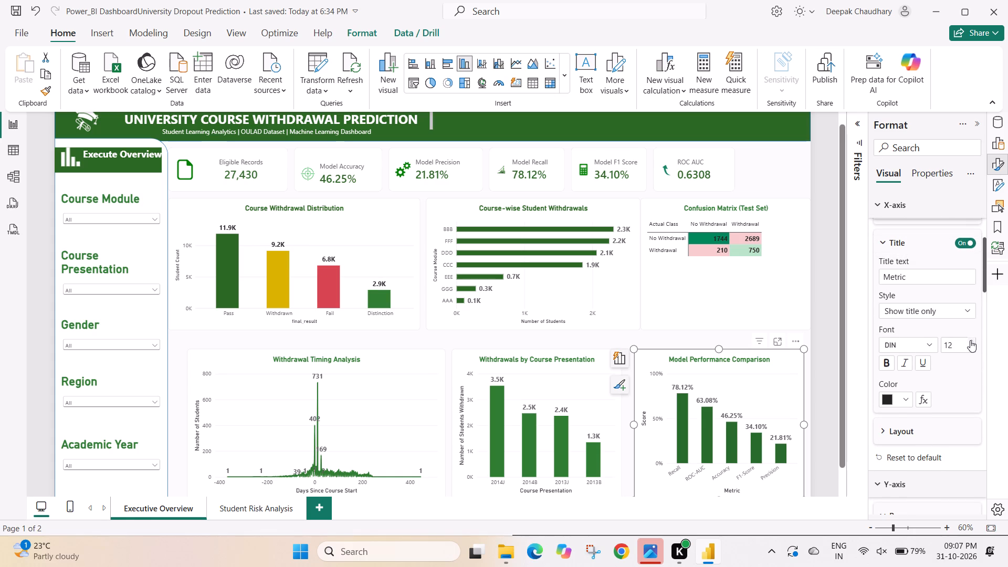
Check the values font settings of the Confusion Matrix (Test Set) visual.
left_click(710, 276)
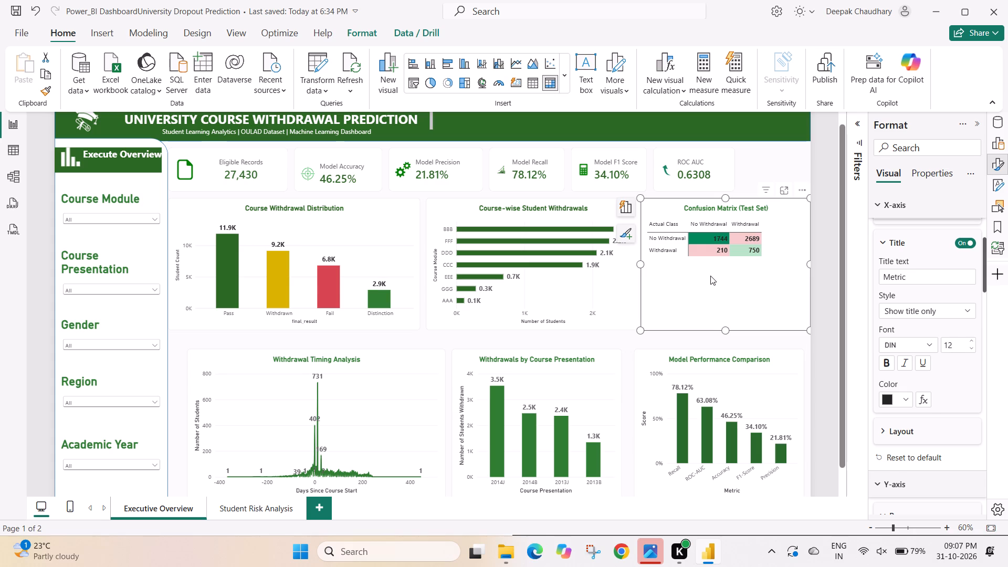
scroll(941, 367, "up", 2)
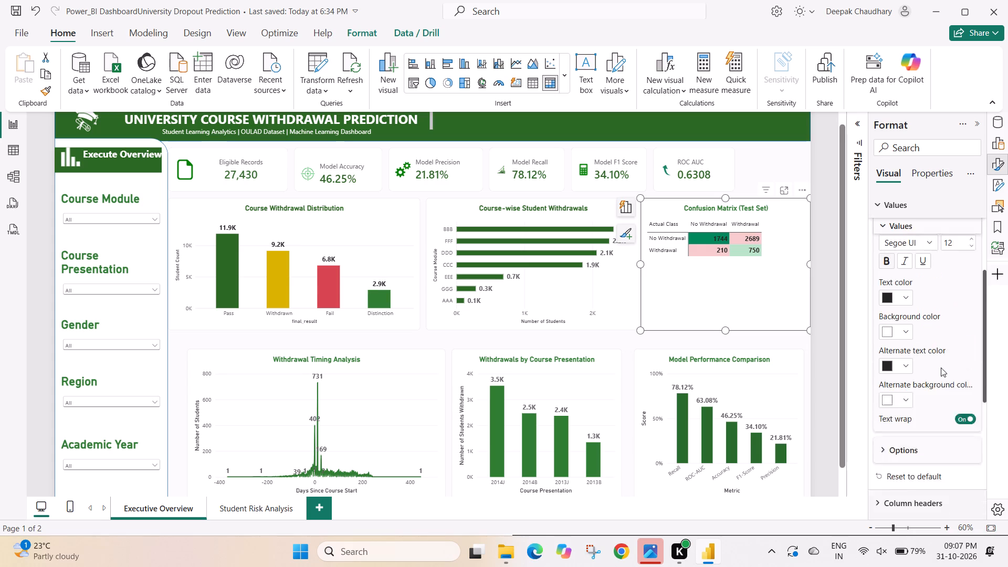
scroll(941, 367, "up", 5)
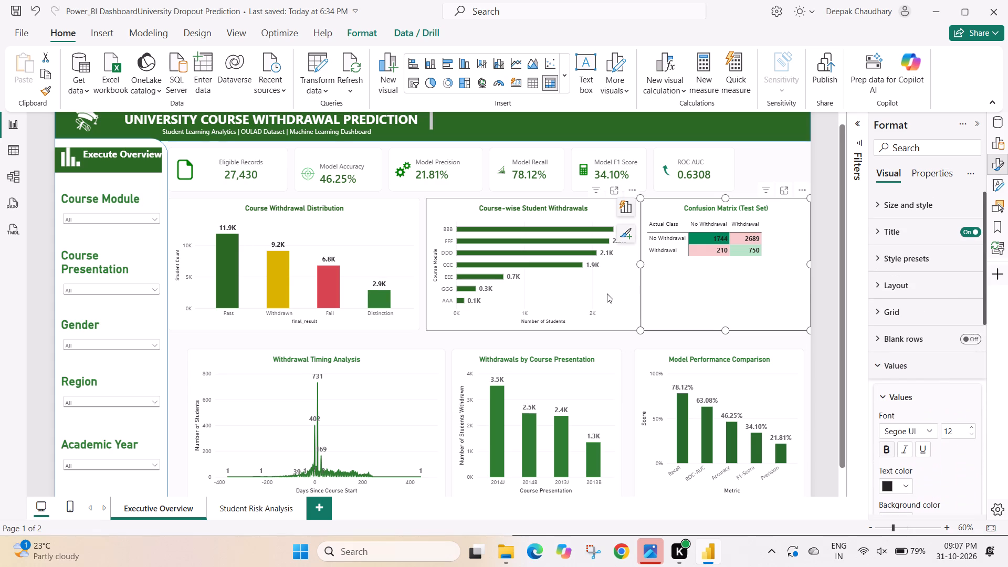
Set the Y-axis values font size of the Course-wise Student Withdrawals chart to 12.
left_click(601, 292)
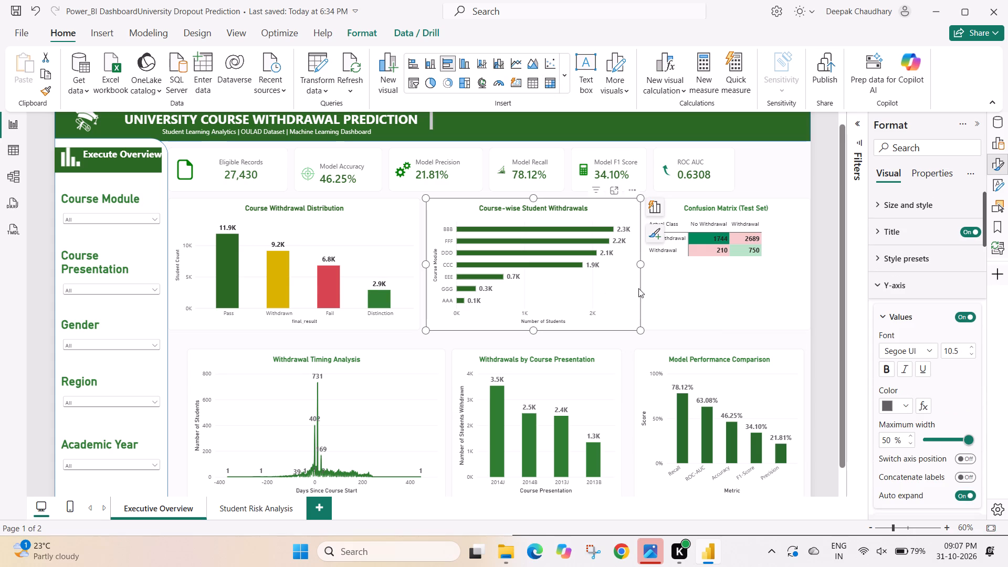
double_click(972, 346)
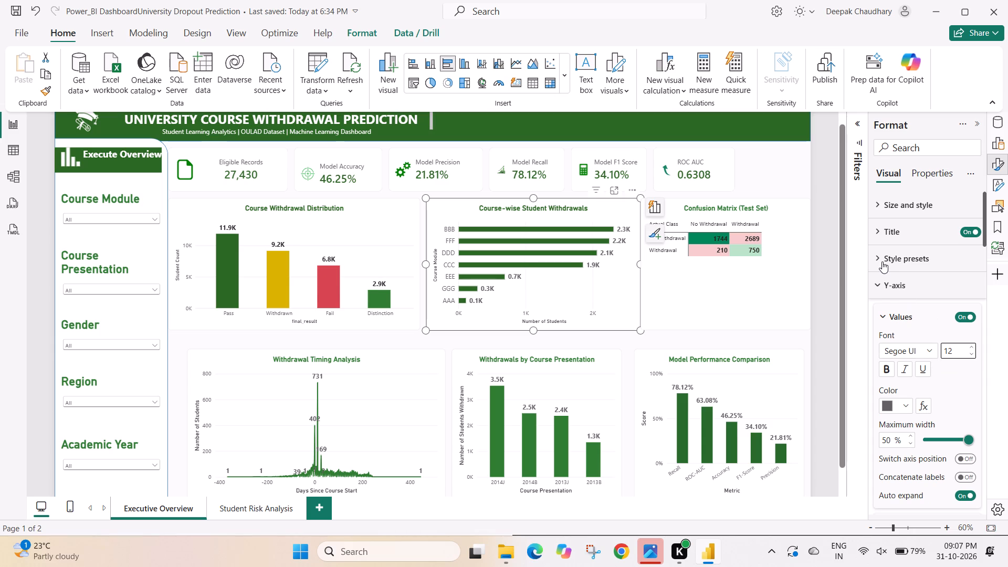
Set the X-axis title font size of the Course-wise Student Withdrawals chart to 12.
scroll(890, 287, "down", 2)
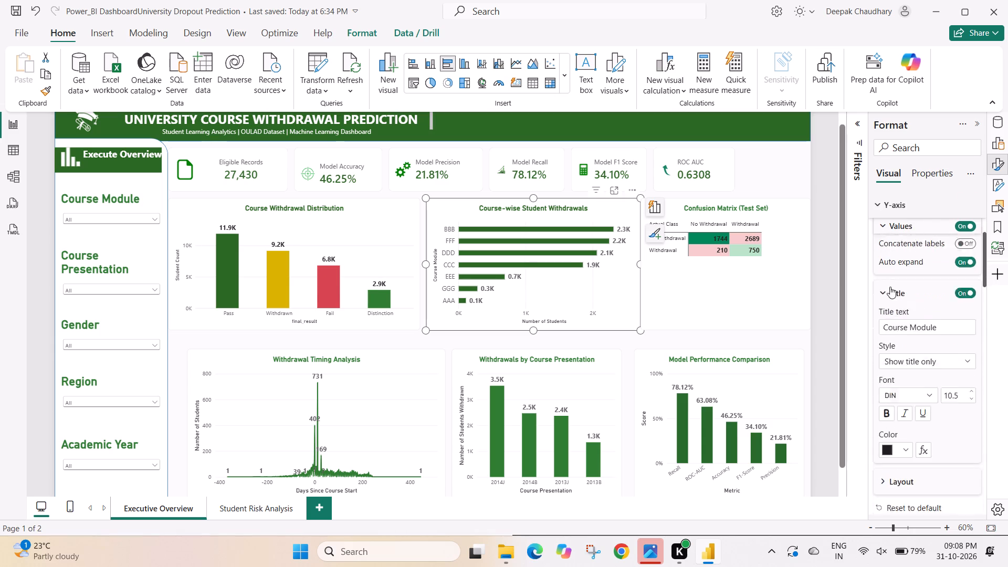
scroll(890, 287, "down", 1)
scroll(890, 287, "up", 11)
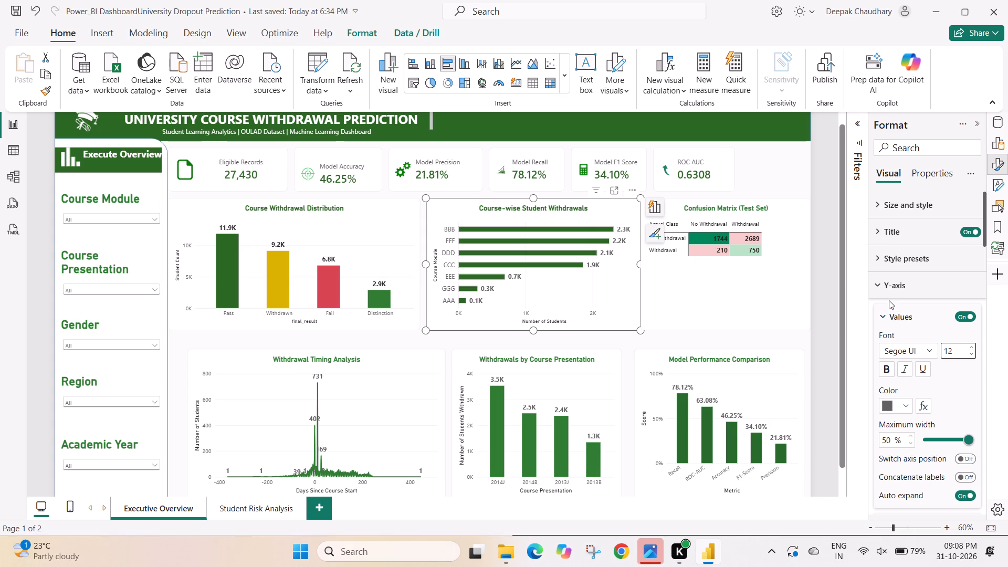
left_click(881, 289)
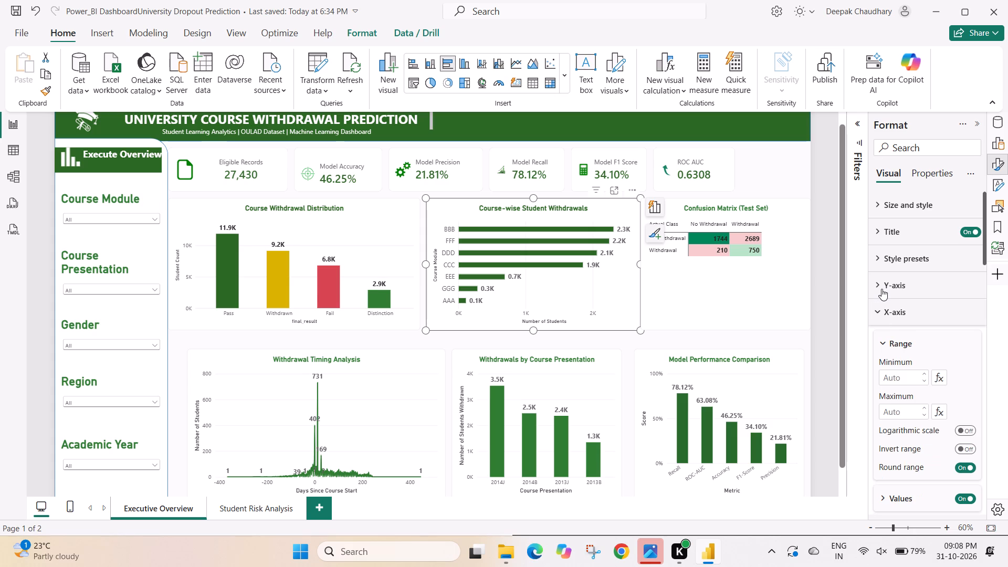
scroll(904, 345, "down", 1)
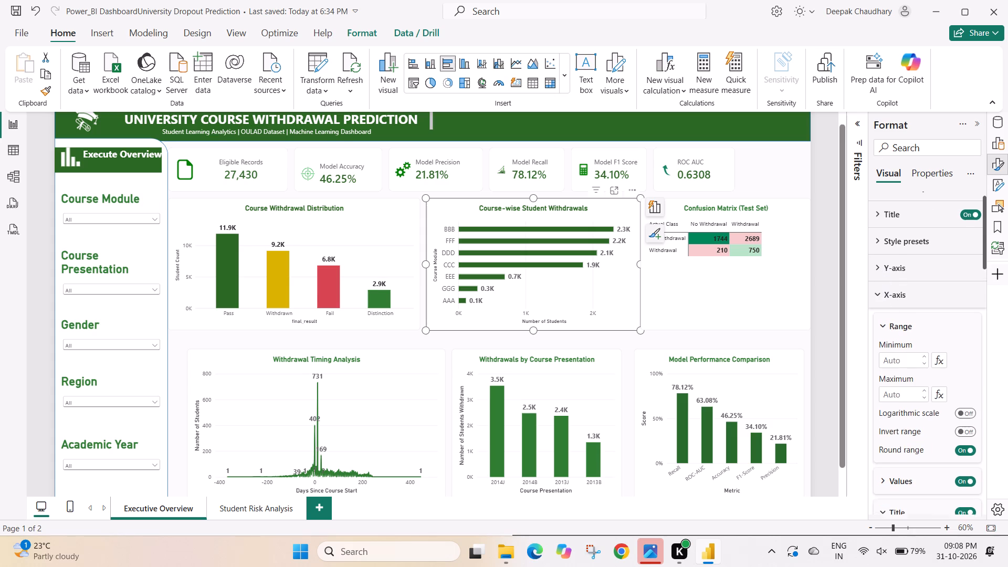
scroll(904, 345, "down", 3)
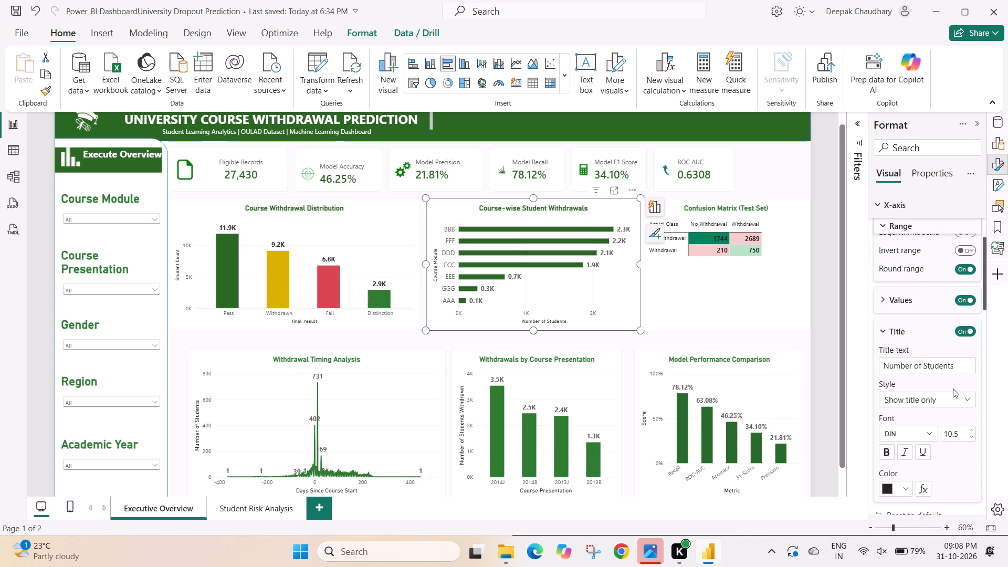
double_click(971, 431)
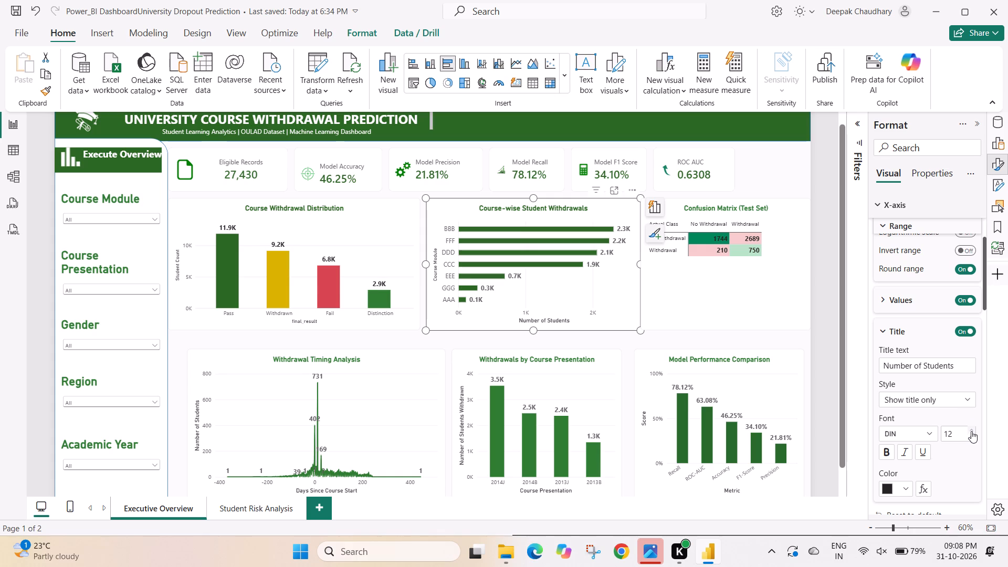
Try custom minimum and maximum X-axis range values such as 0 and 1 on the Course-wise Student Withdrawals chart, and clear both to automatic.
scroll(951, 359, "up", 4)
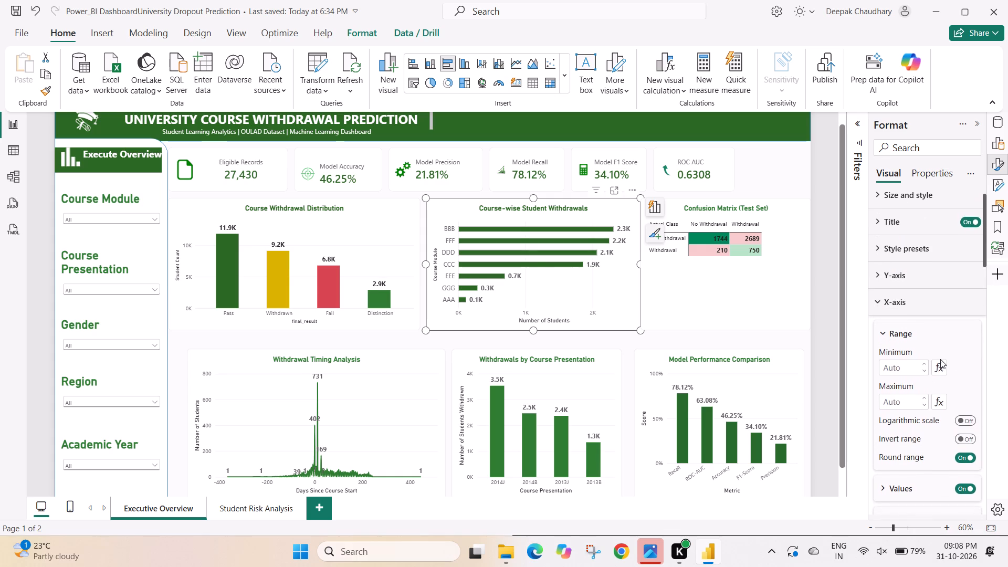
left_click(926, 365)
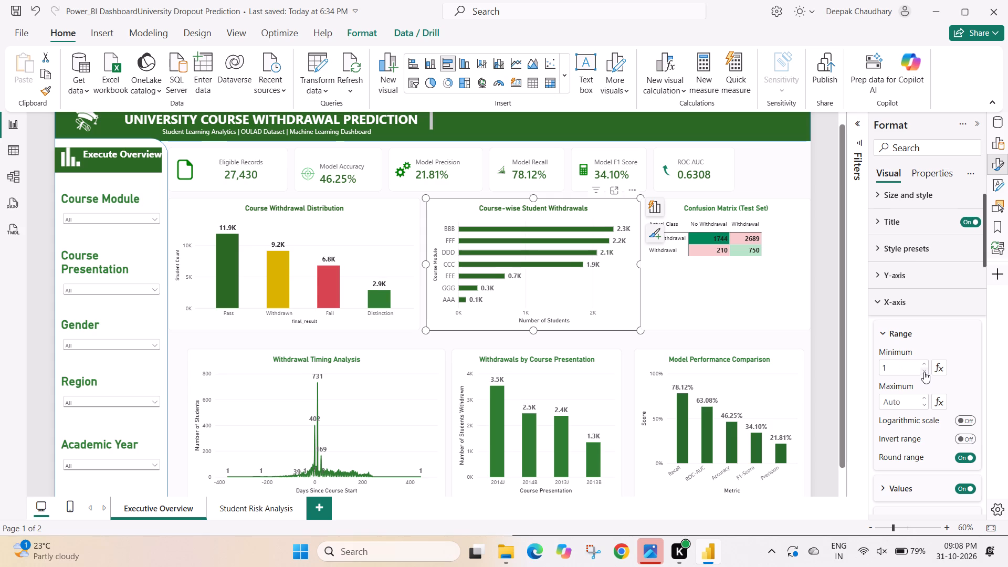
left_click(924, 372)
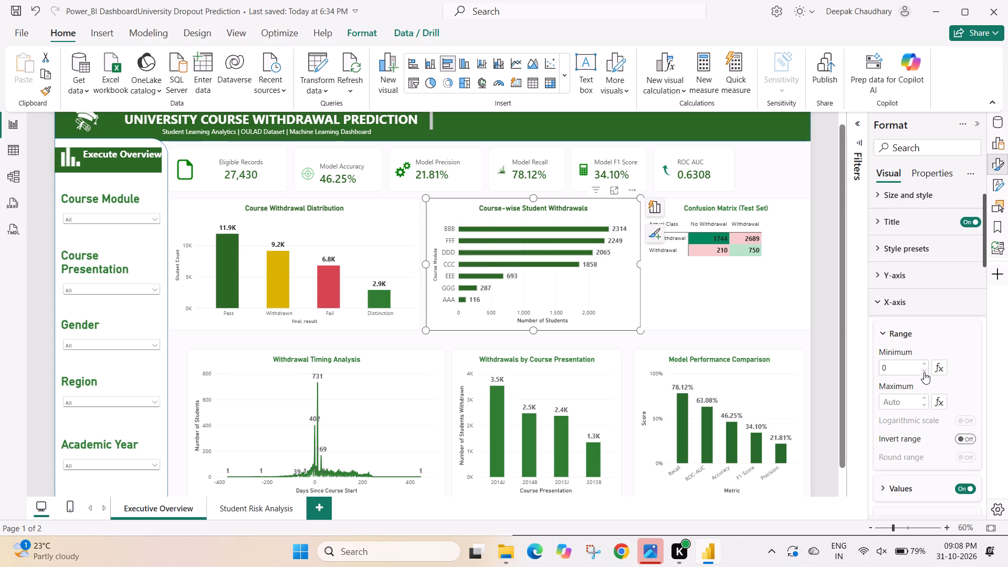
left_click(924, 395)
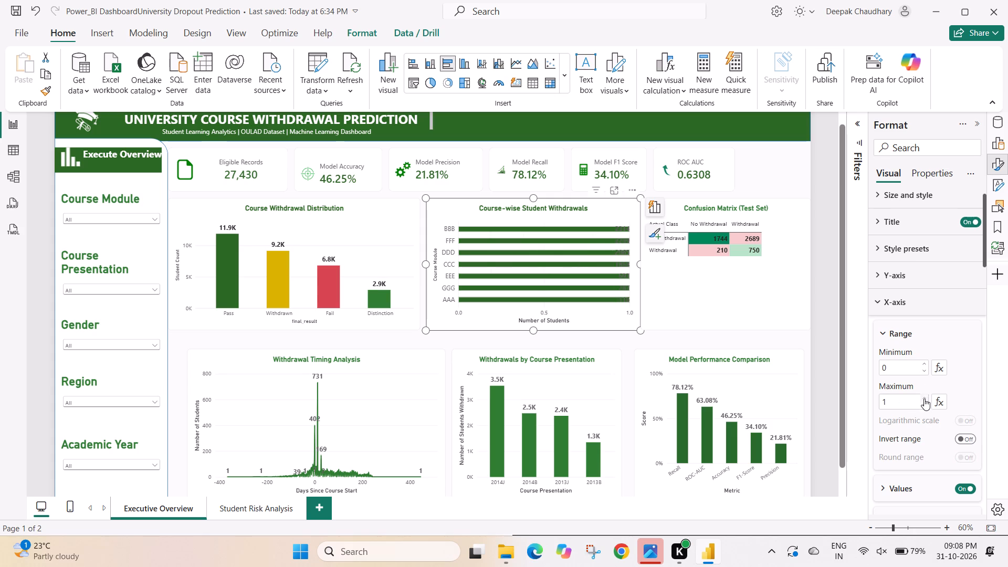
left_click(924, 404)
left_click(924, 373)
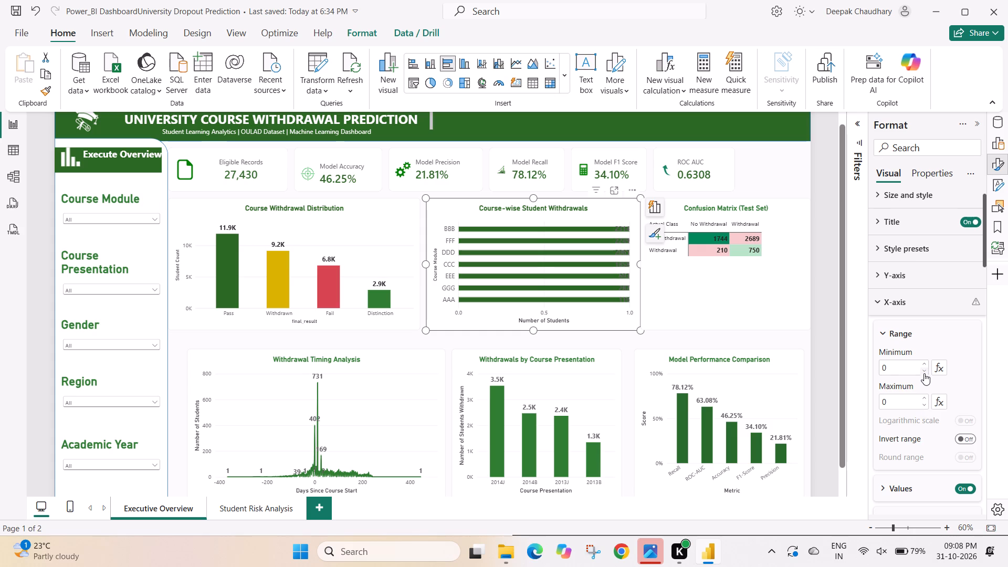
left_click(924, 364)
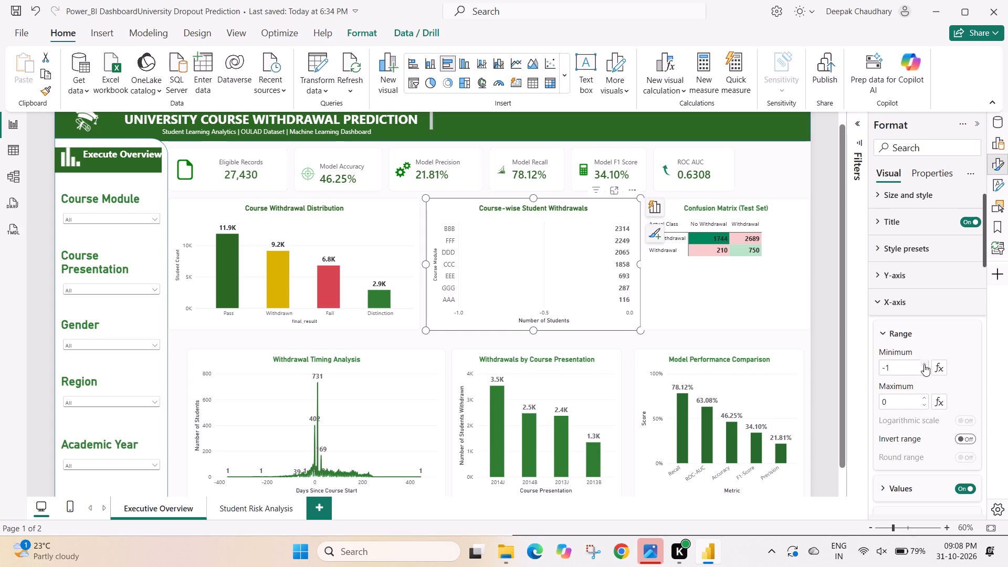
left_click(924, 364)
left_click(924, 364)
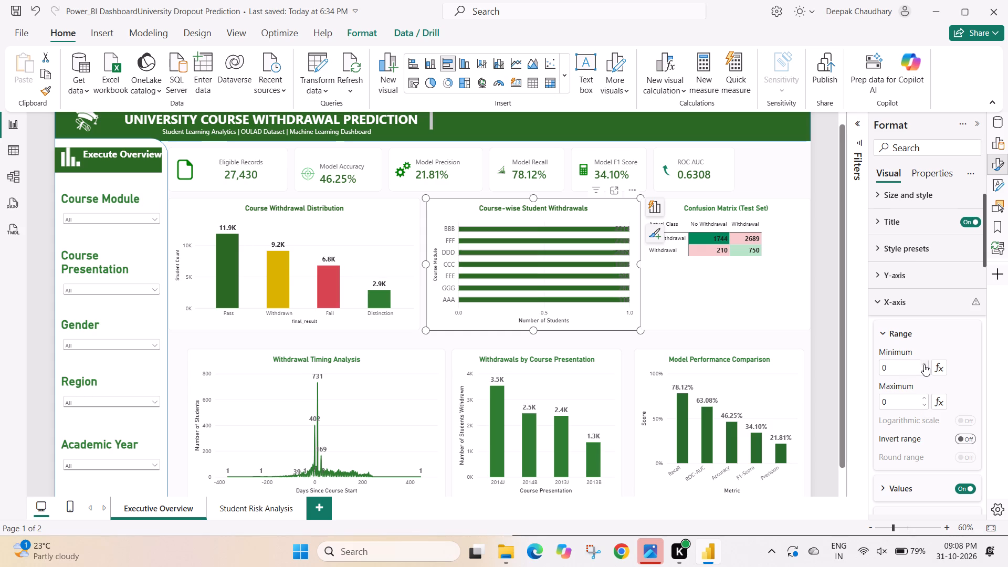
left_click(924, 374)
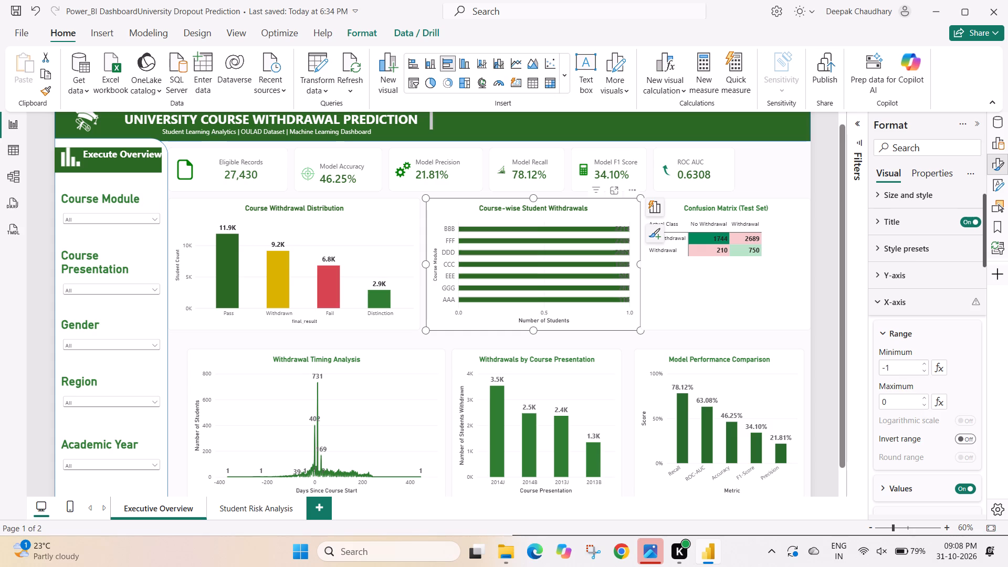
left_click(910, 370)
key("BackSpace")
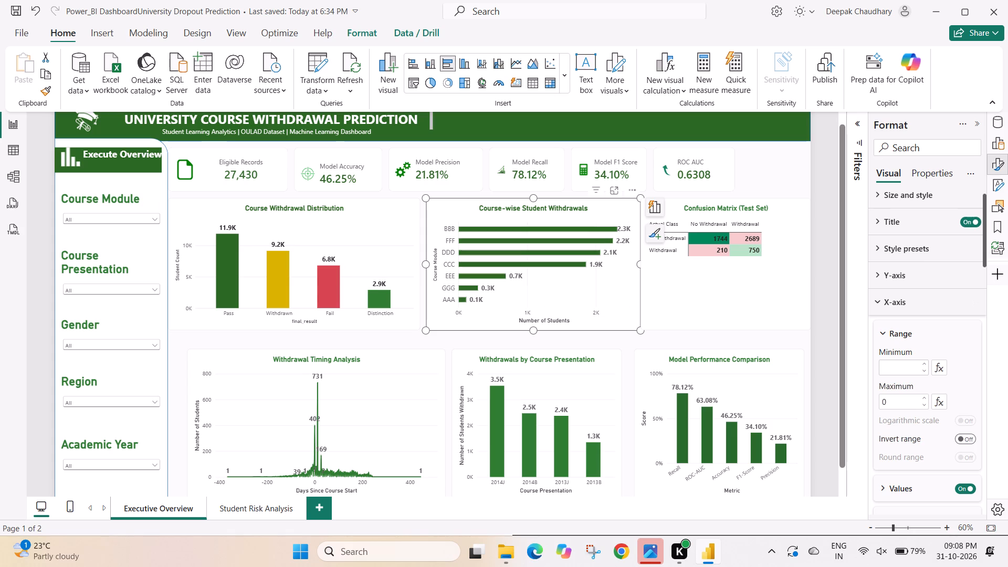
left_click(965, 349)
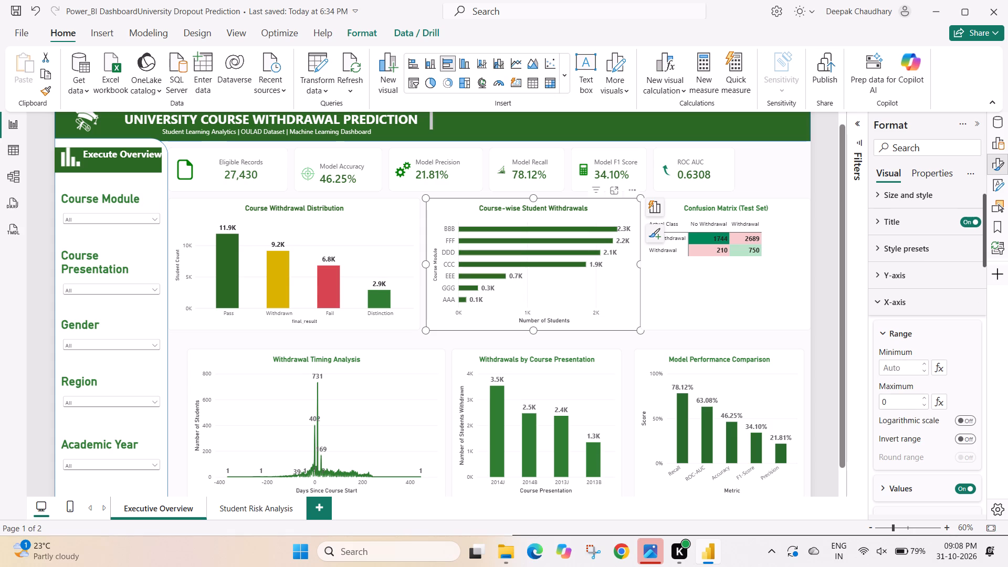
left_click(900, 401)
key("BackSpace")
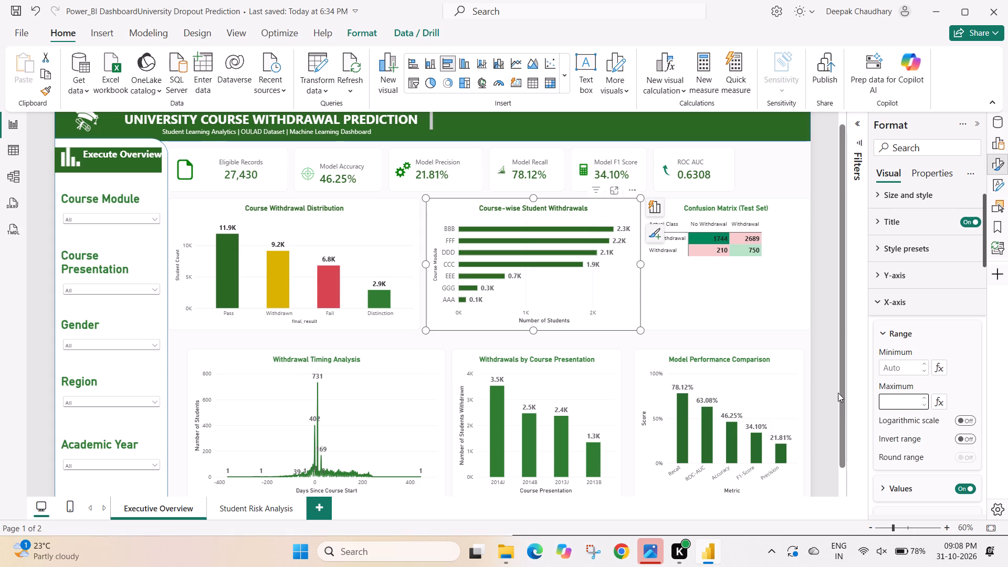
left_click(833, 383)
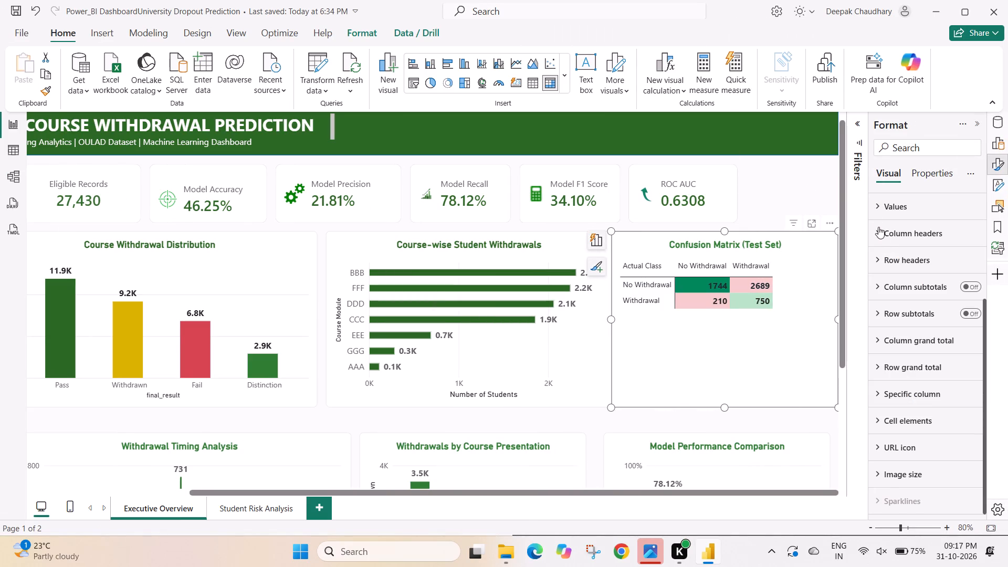
left_click(882, 259)
scroll(882, 259, "down", 1)
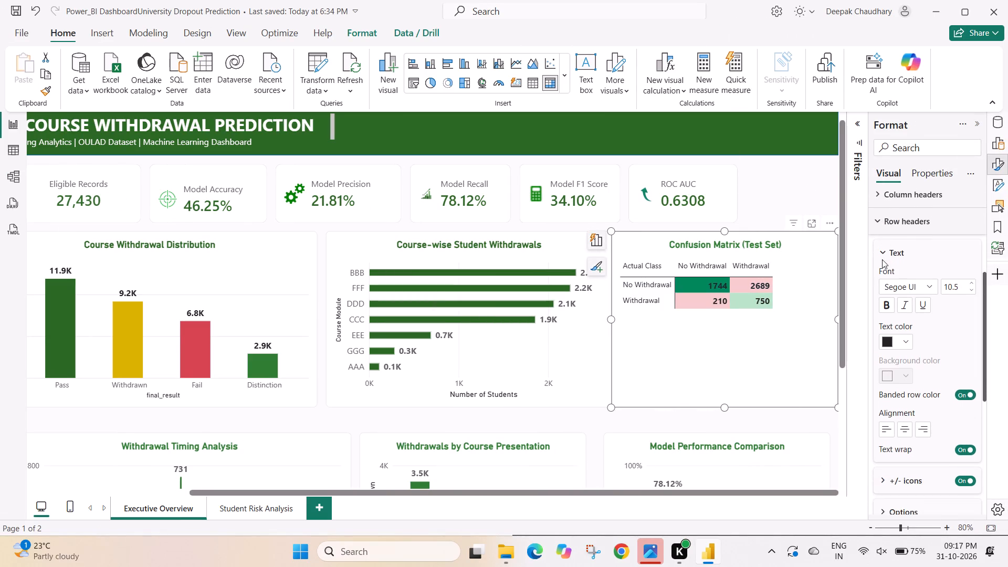
scroll(882, 259, "down", 1)
double_click(972, 258)
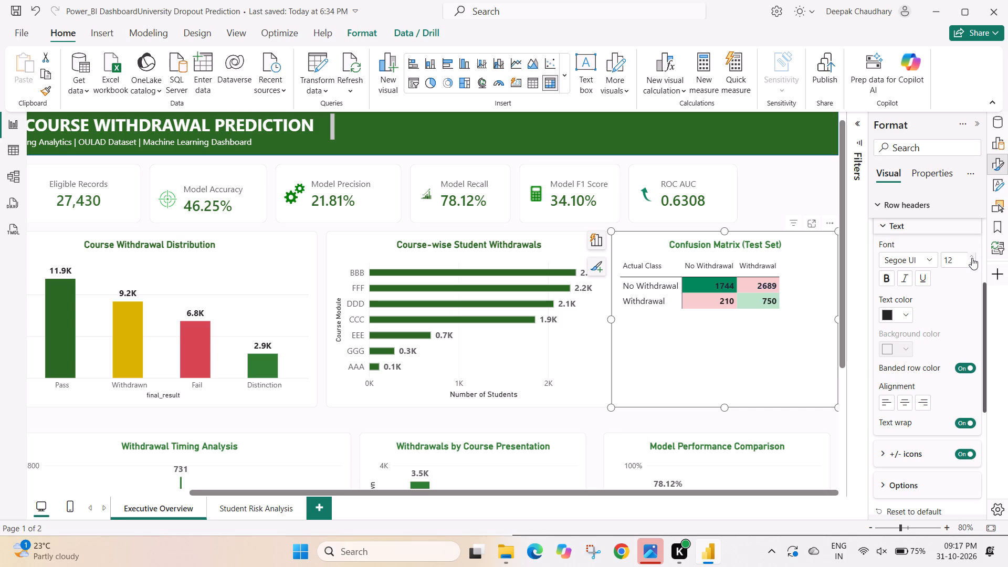
double_click(972, 258)
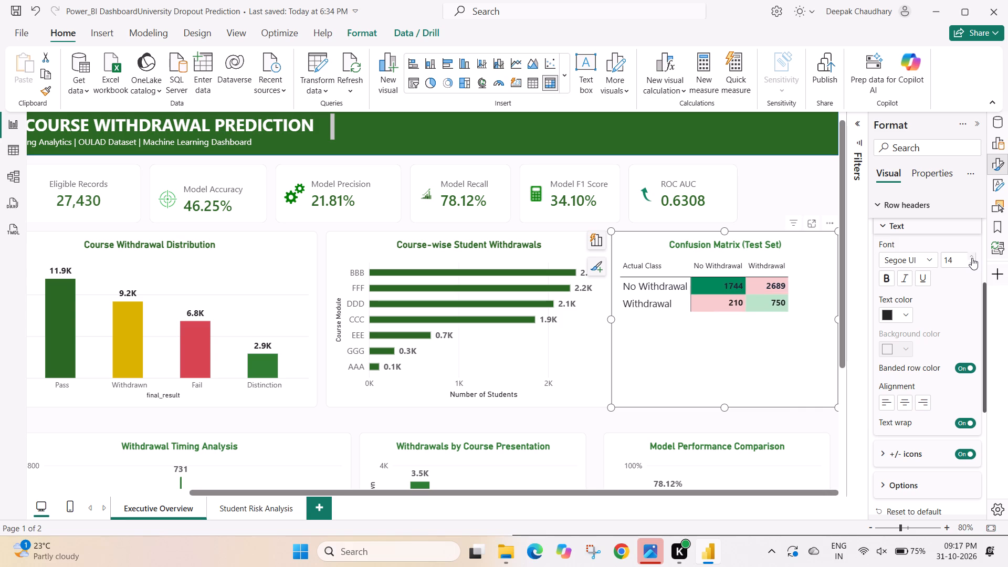
left_click(972, 258)
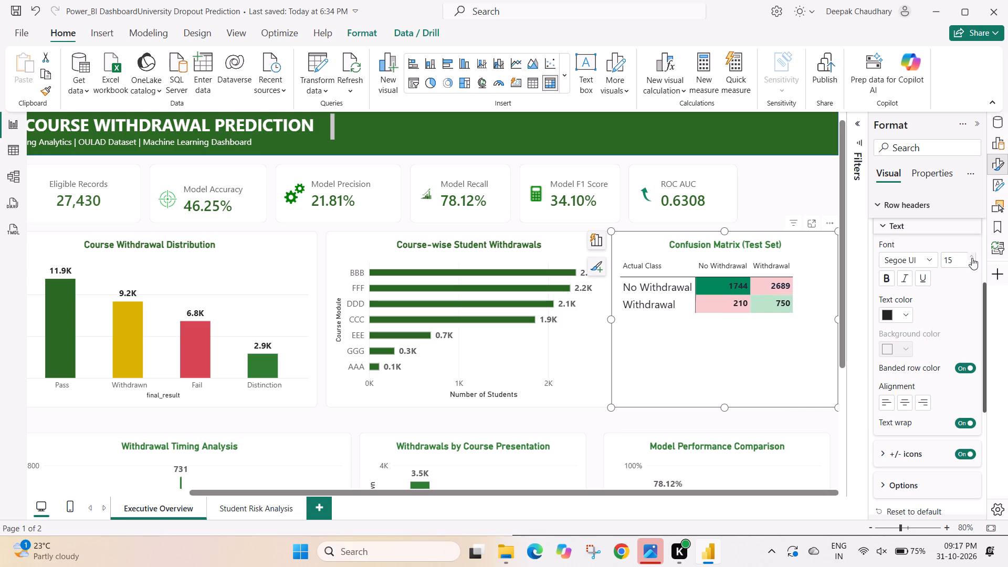
double_click(972, 258)
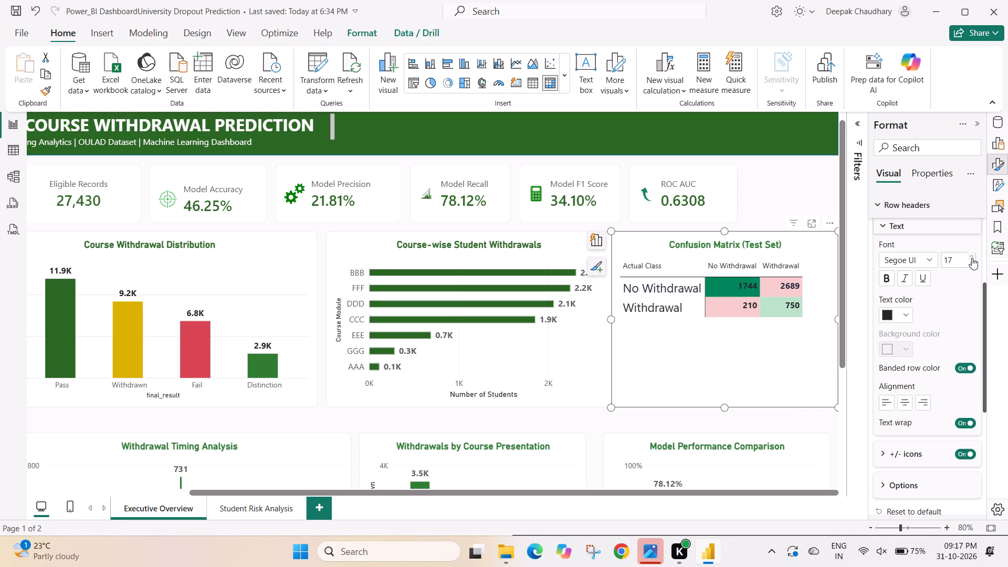
triple_click(972, 258)
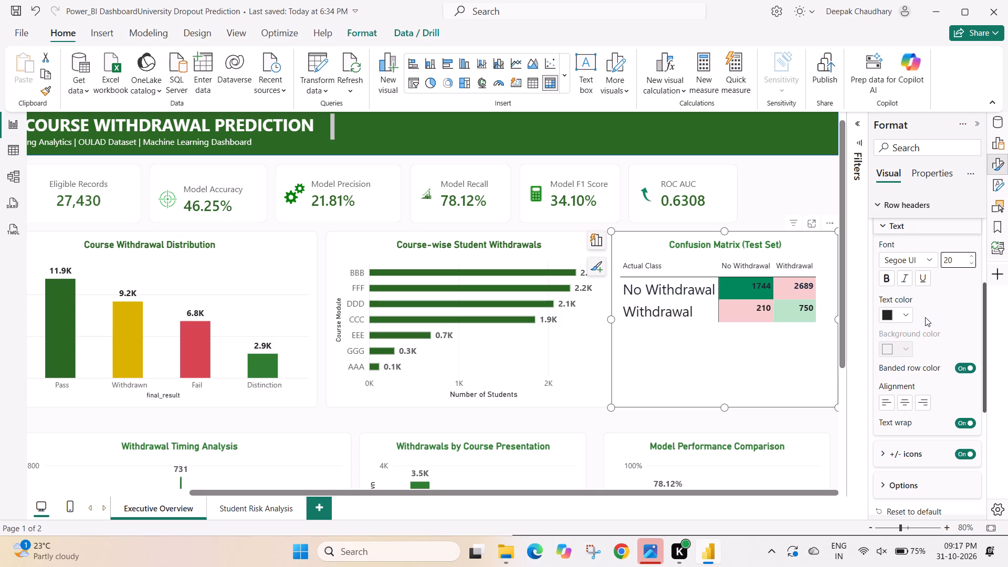
scroll(883, 232, "up", 1)
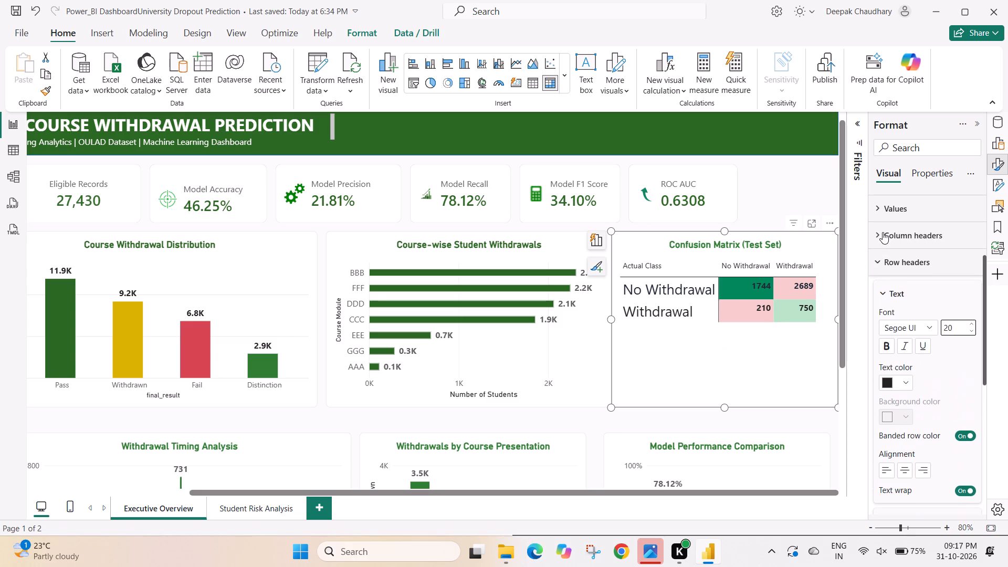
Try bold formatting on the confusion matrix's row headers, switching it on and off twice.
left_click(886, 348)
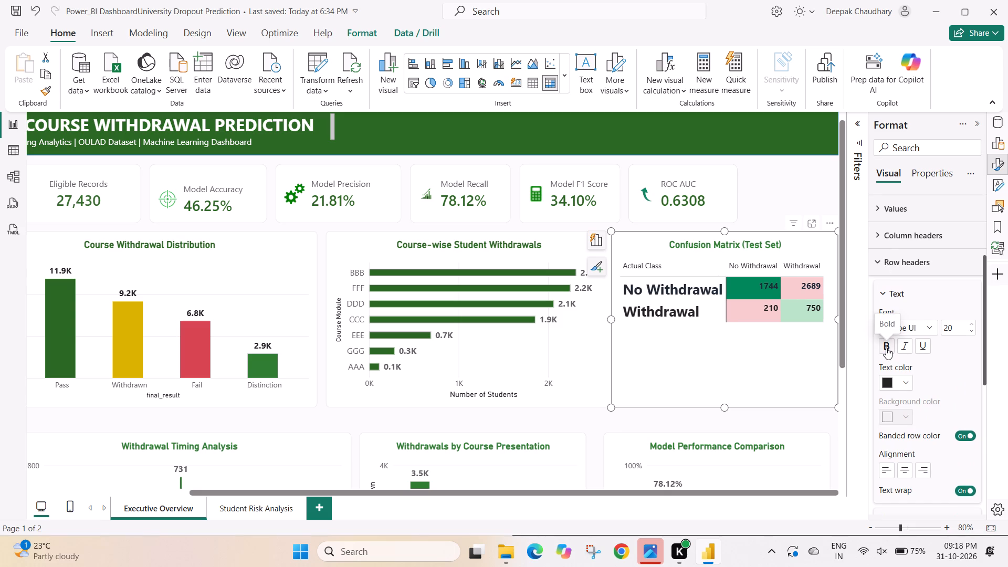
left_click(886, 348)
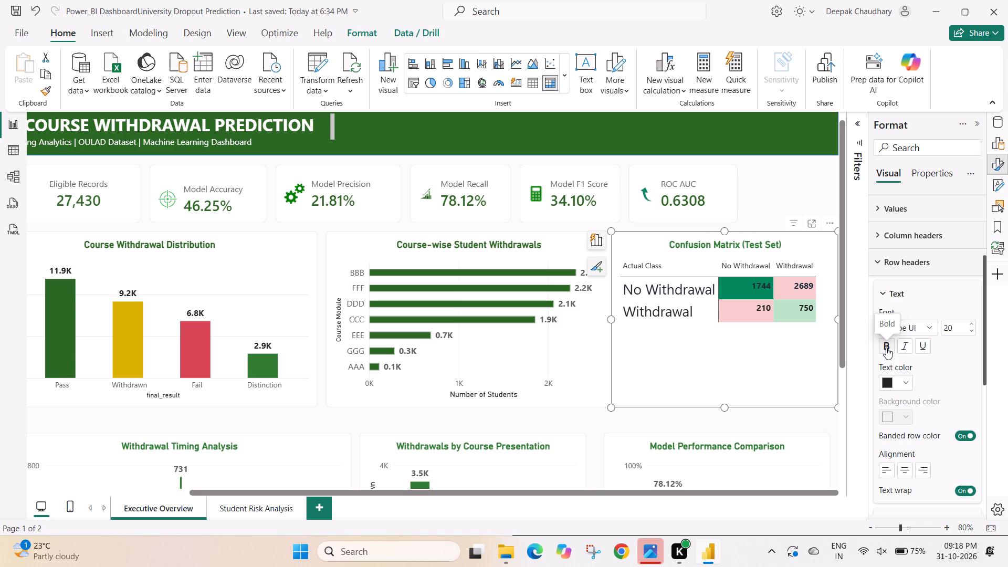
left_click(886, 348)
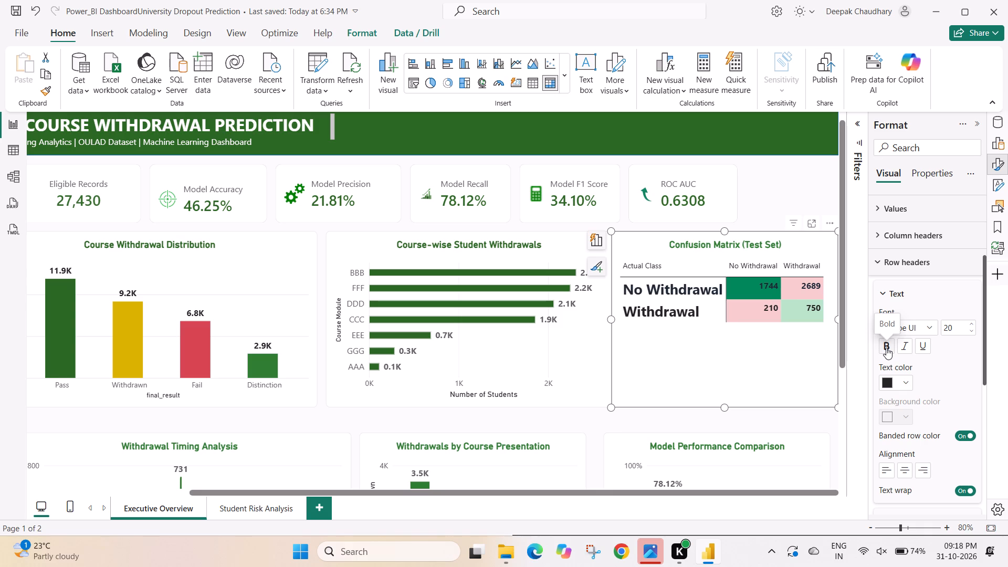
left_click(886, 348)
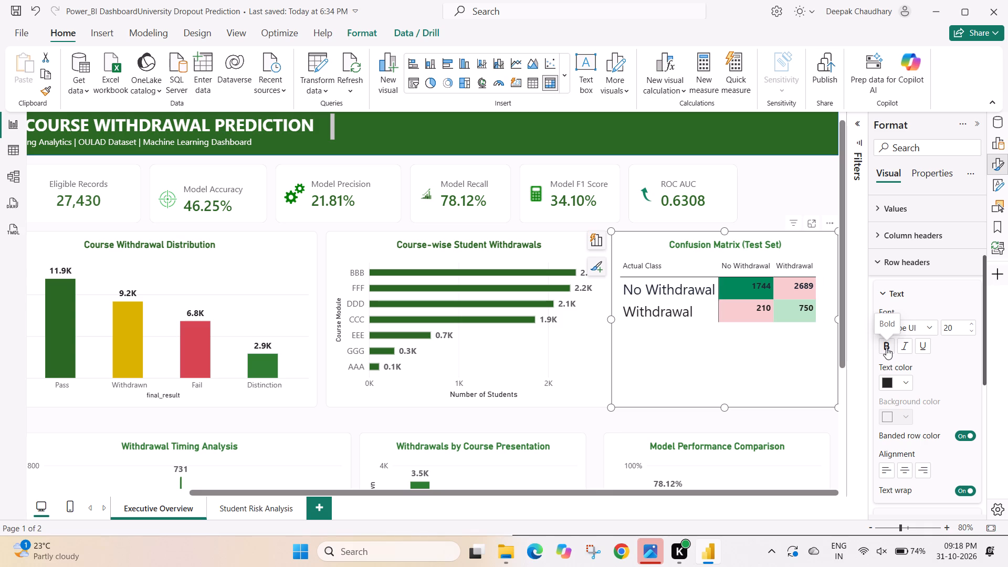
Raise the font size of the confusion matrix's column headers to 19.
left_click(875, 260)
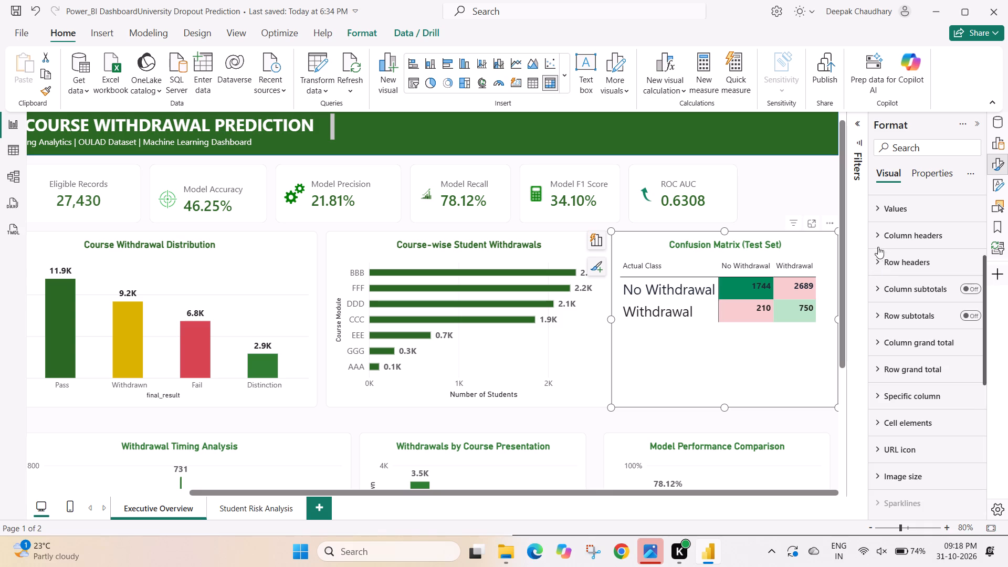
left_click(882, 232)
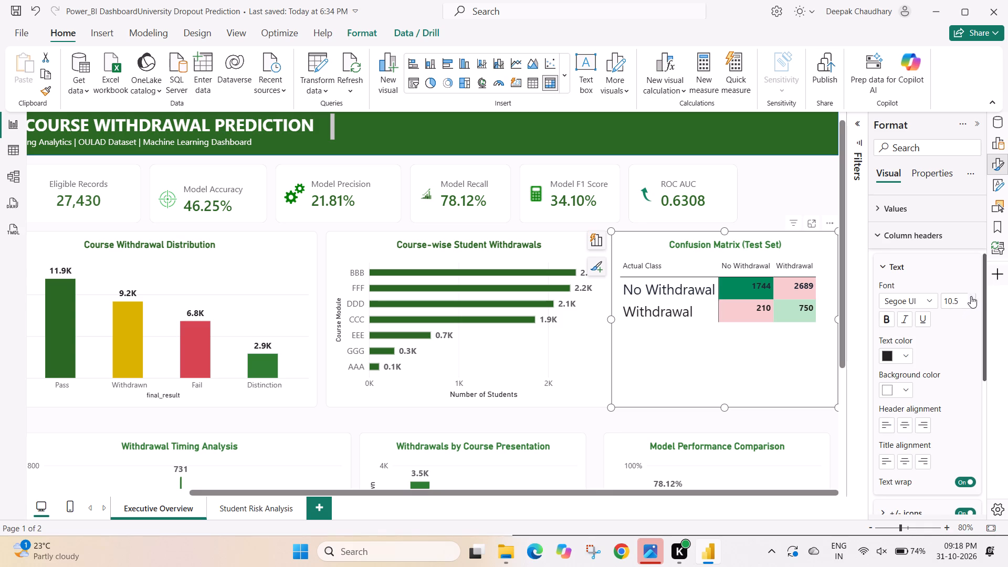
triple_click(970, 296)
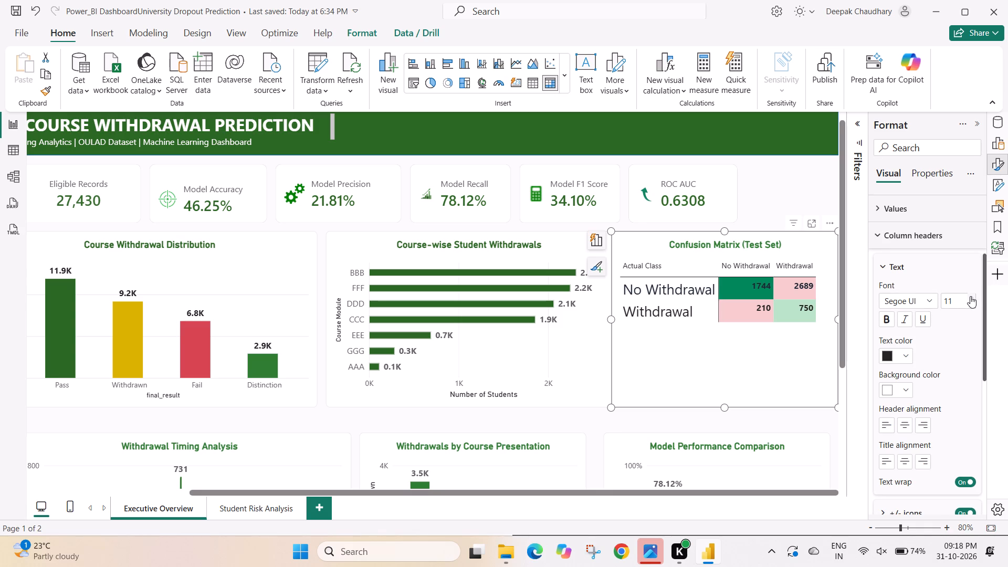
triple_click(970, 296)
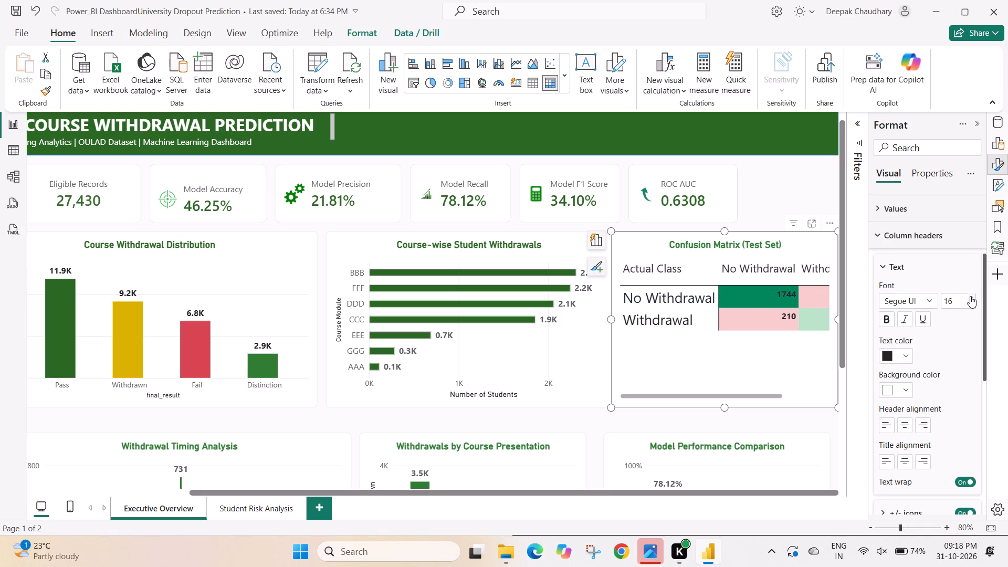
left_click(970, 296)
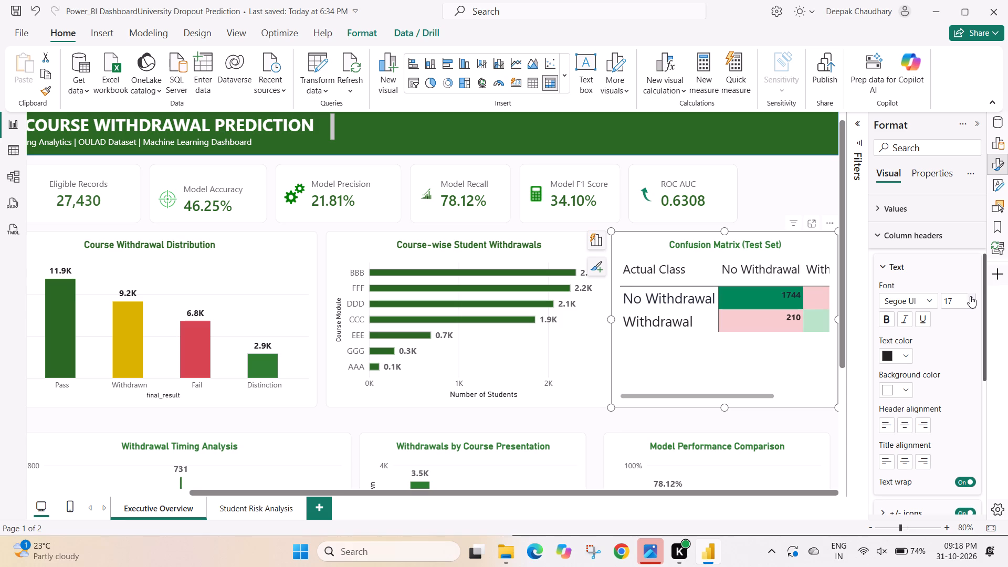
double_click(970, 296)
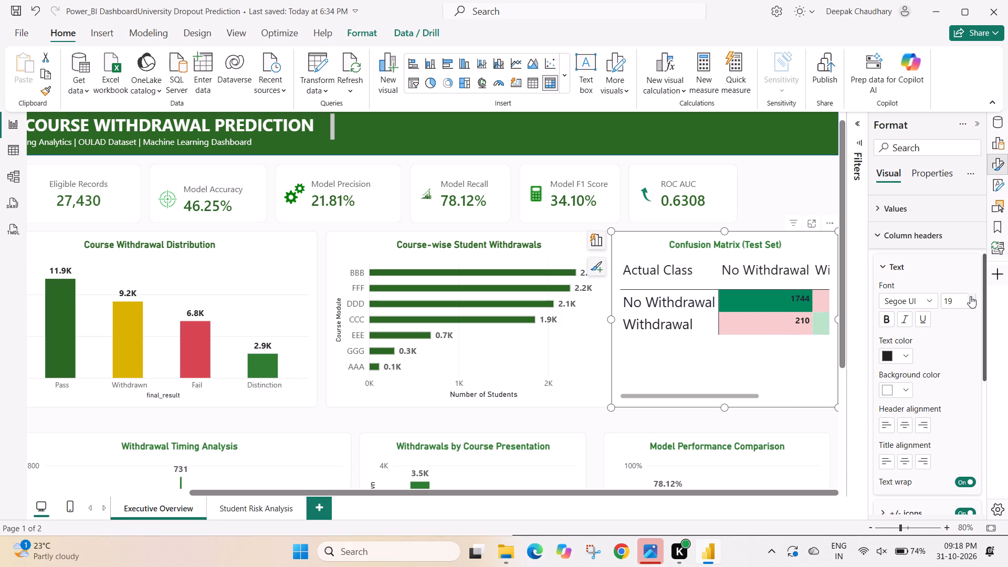
Reduce the font size of the confusion matrix's column headers to 11.
scroll(826, 428, "left", 2)
double_click(872, 528)
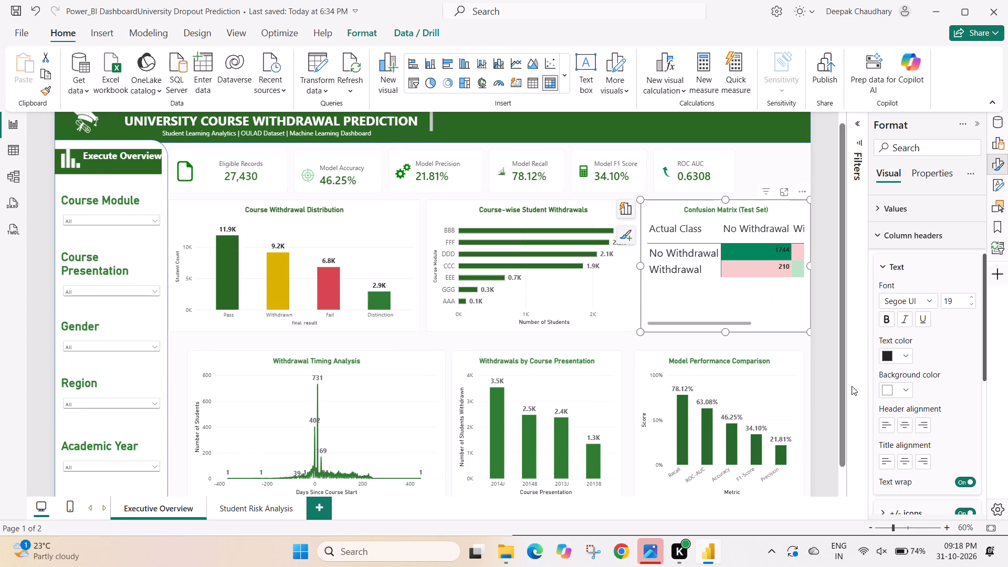
double_click(970, 306)
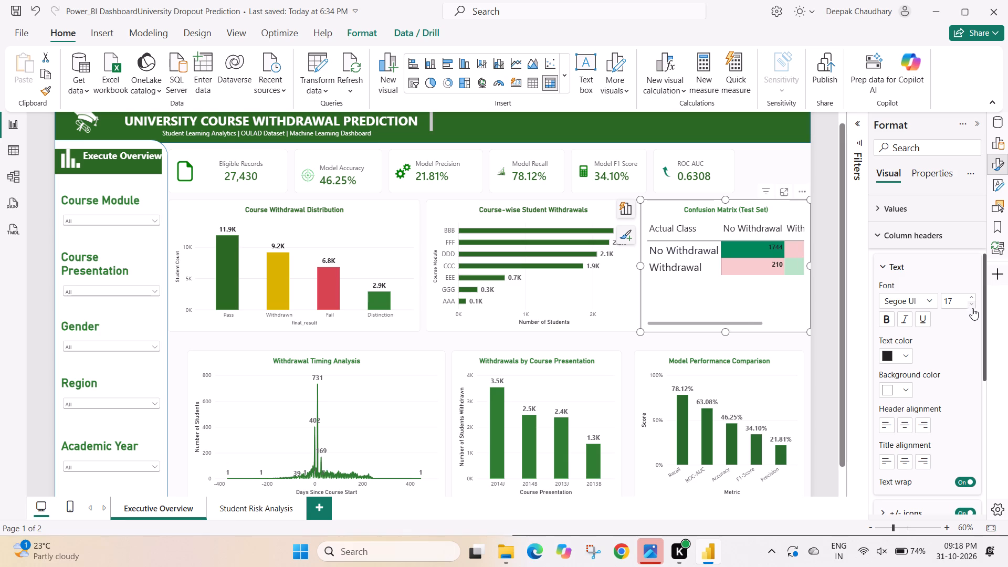
double_click(971, 303)
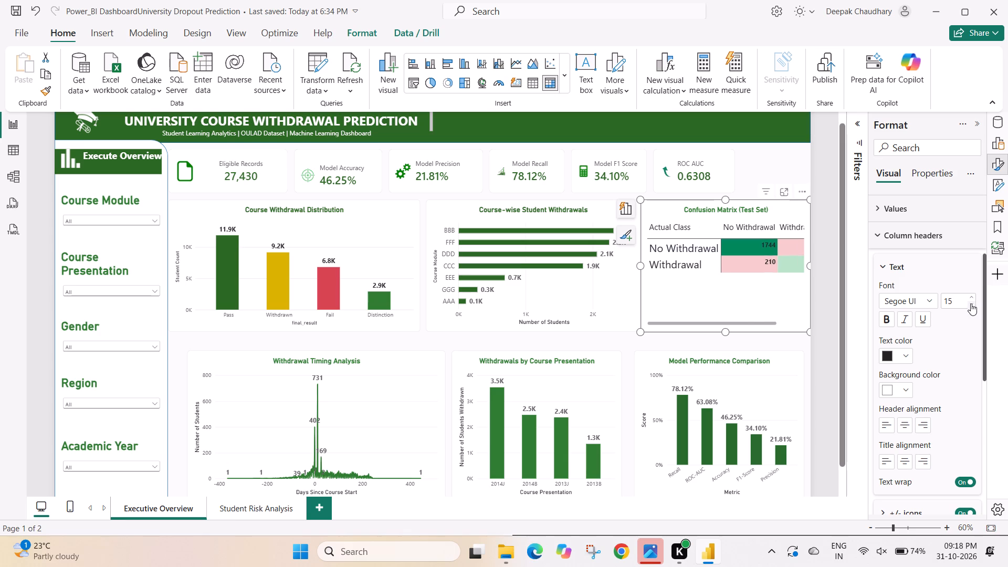
double_click(971, 303)
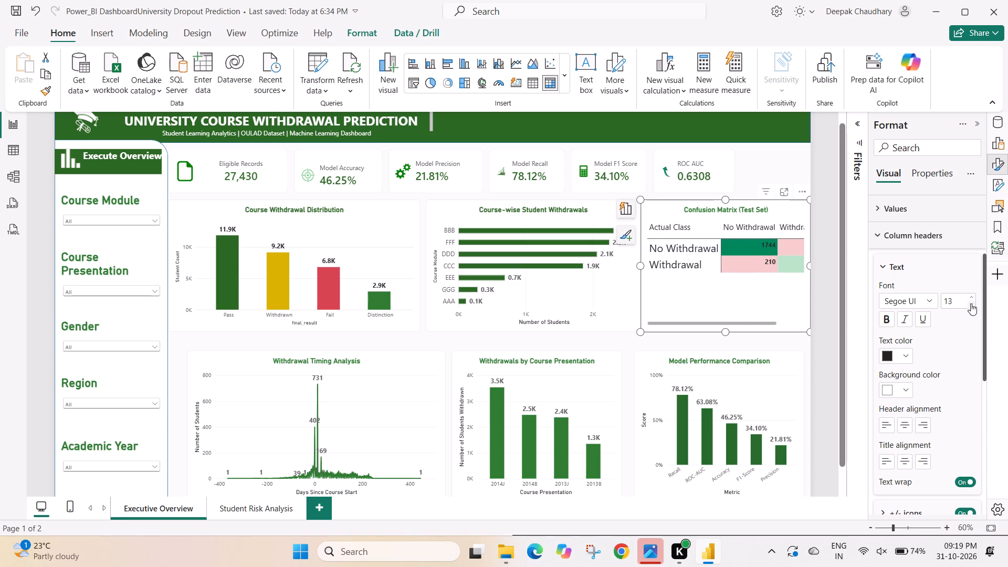
double_click(971, 303)
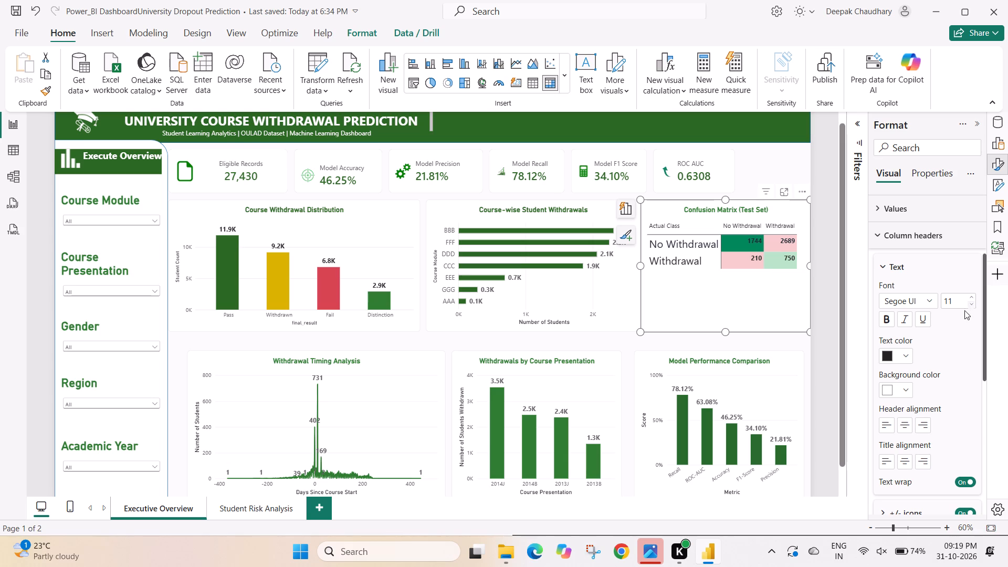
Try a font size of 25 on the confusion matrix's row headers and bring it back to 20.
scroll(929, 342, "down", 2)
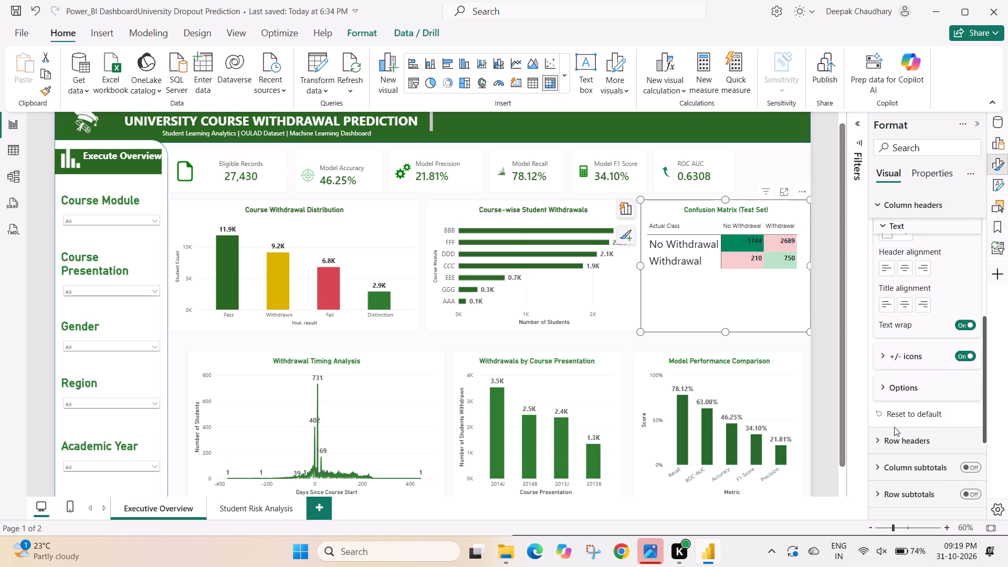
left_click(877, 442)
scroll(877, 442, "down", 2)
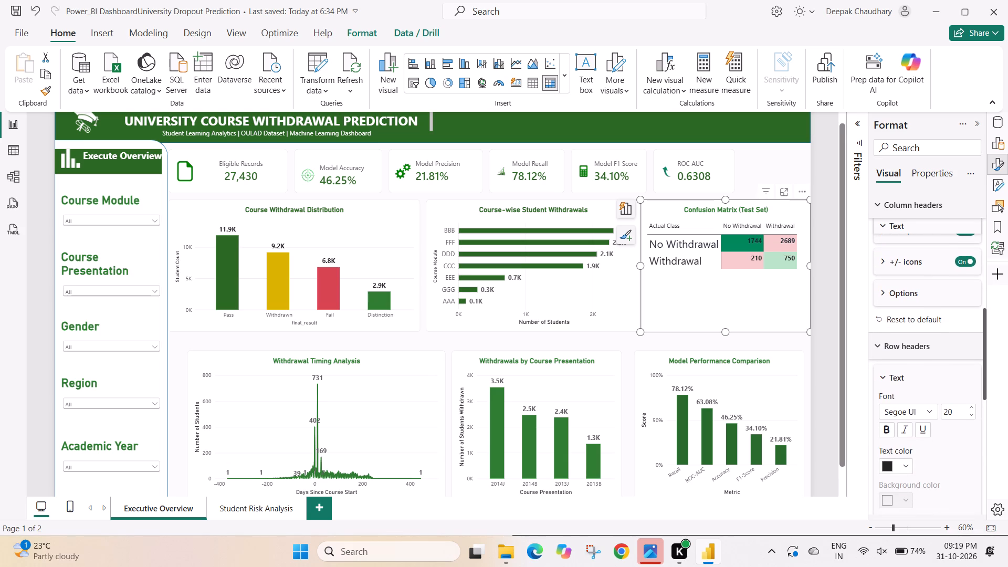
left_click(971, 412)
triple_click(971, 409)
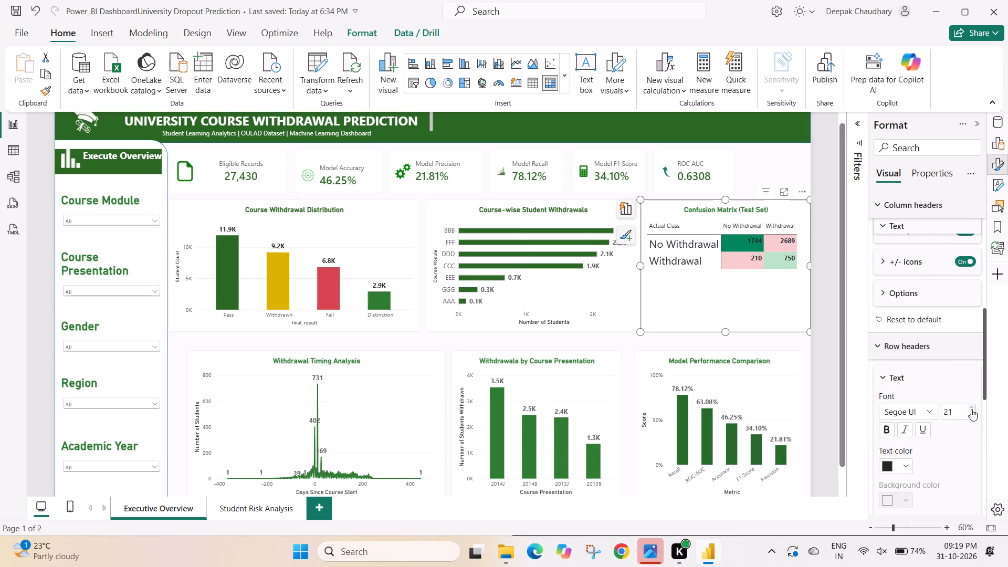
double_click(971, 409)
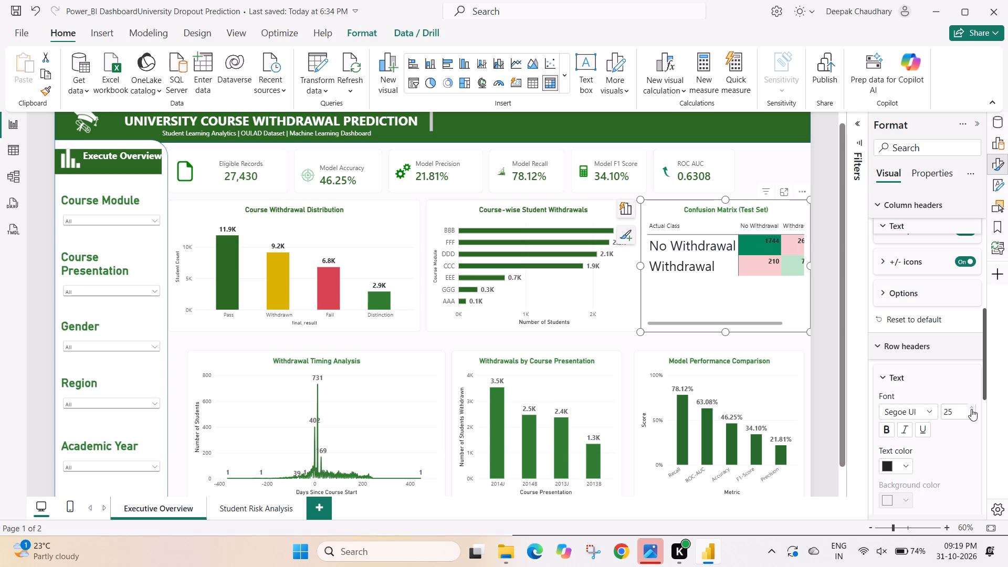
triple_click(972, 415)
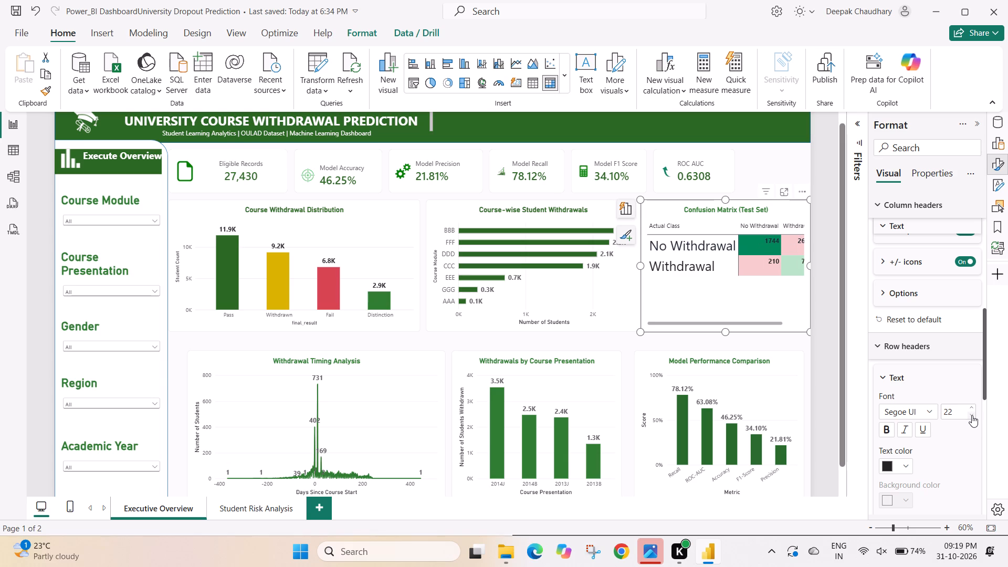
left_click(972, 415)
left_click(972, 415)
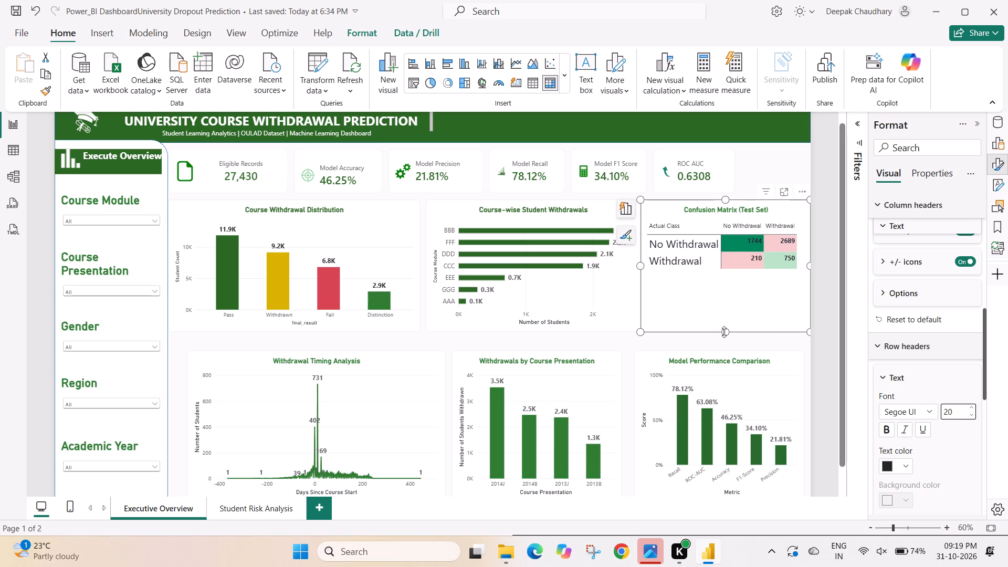
Shorten the confusion matrix visual by raising its bottom edge to just below the Withdrawal row.
left_click_drag(724, 332, 729, 285)
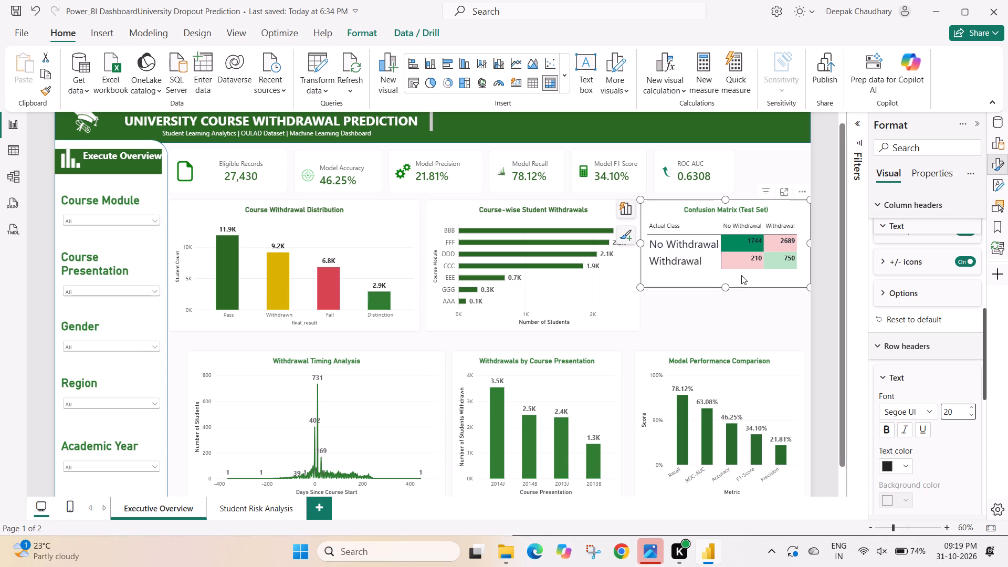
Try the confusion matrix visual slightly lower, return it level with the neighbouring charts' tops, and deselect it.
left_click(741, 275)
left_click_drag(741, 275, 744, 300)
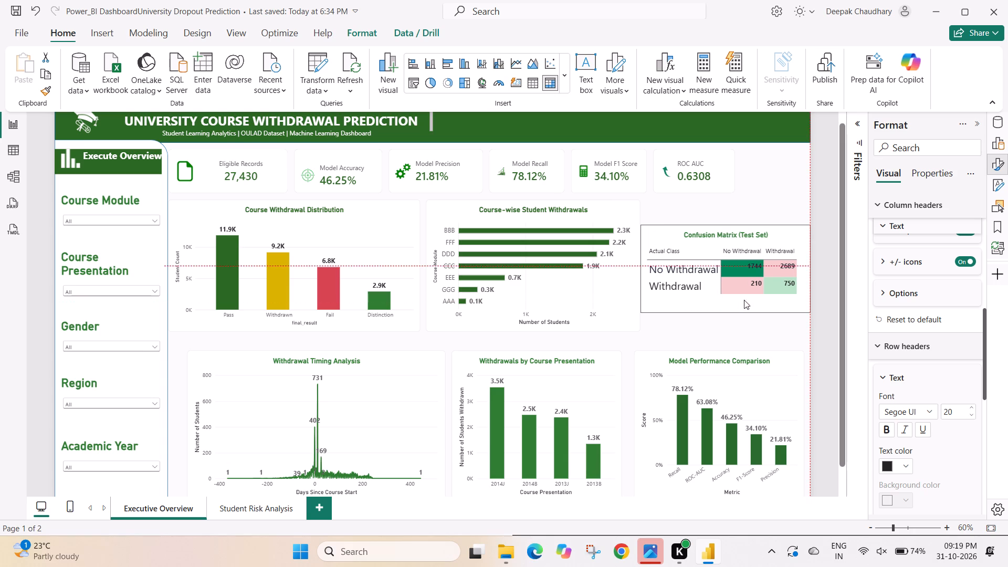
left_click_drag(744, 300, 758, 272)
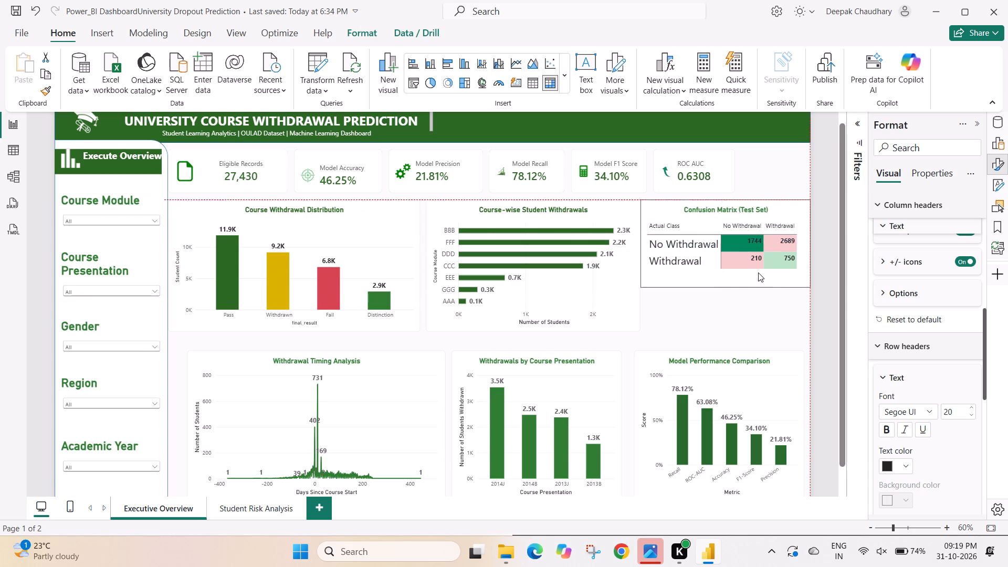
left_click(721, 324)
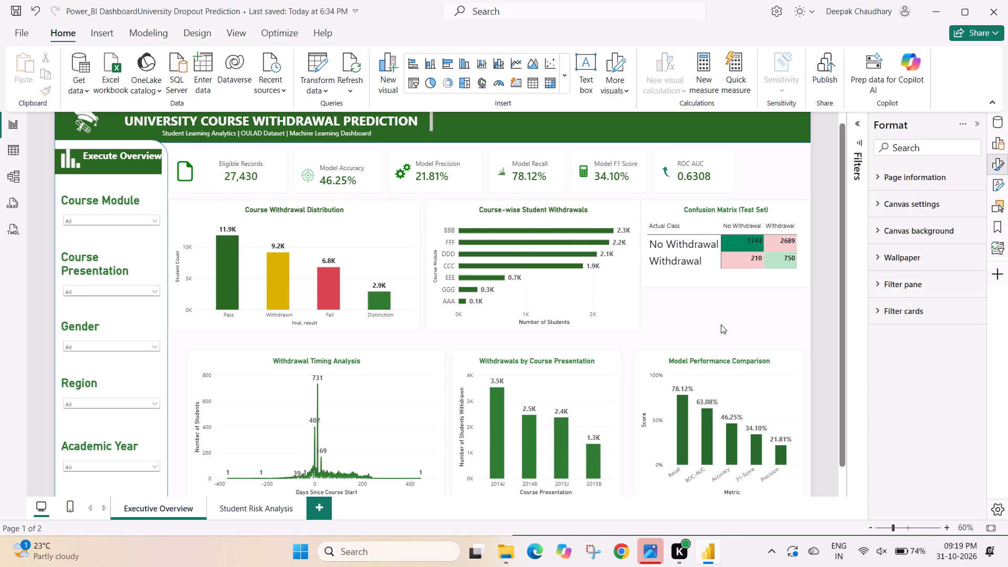
Check the reference image University Course Withdrawal Dashboard.png in Photos against the current layout and return to Power BI.
left_click(715, 222)
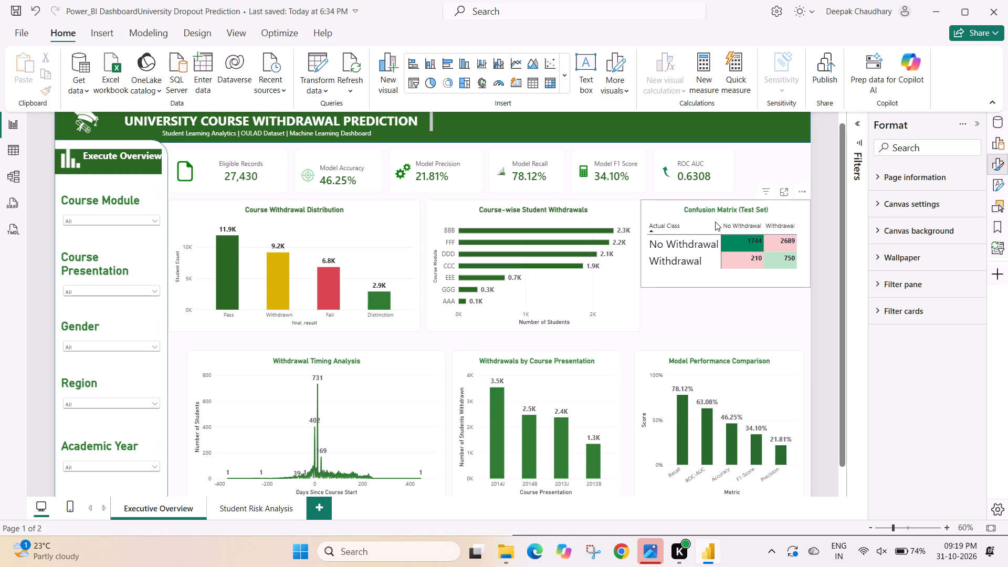
left_click(652, 555)
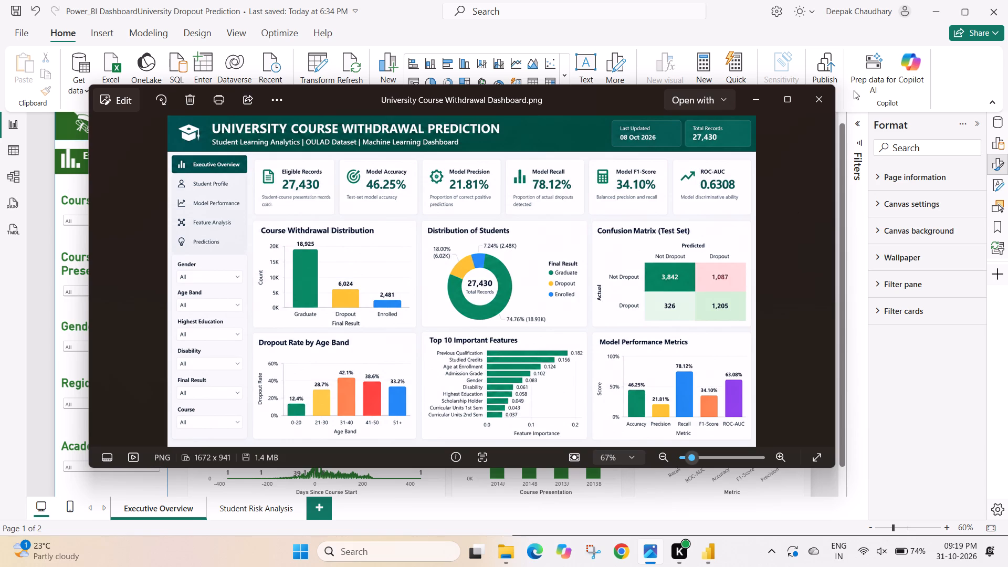
left_click(759, 91)
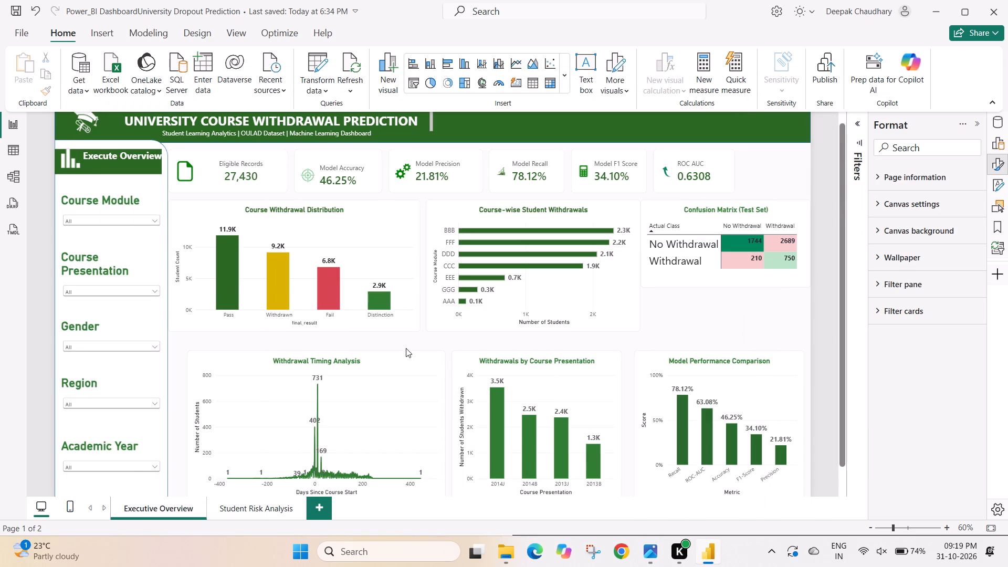
Test the Course Module slicer by filtering to BBB, AAA, CCC and BBB again, and clear the selection to All.
left_click(133, 225)
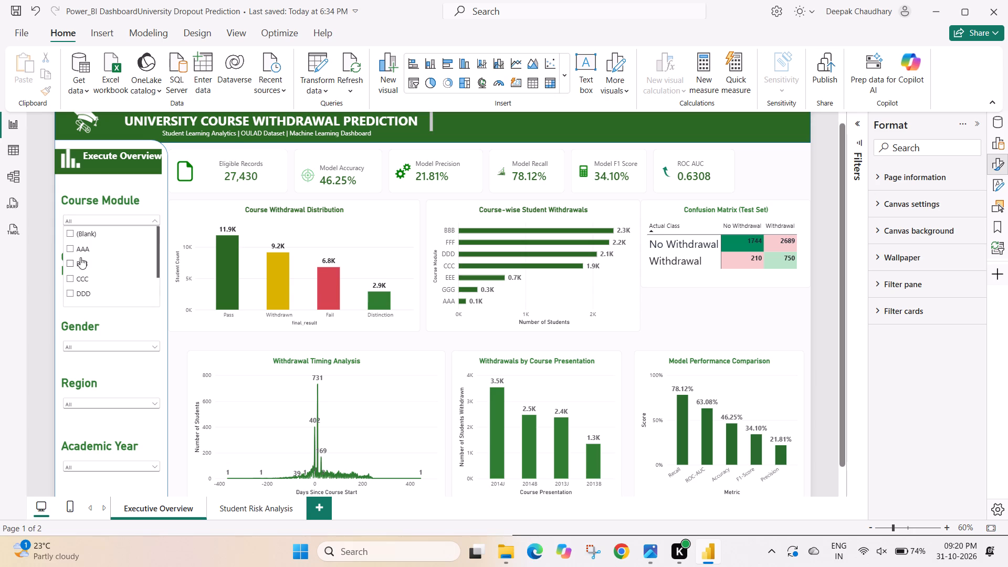
left_click(76, 261)
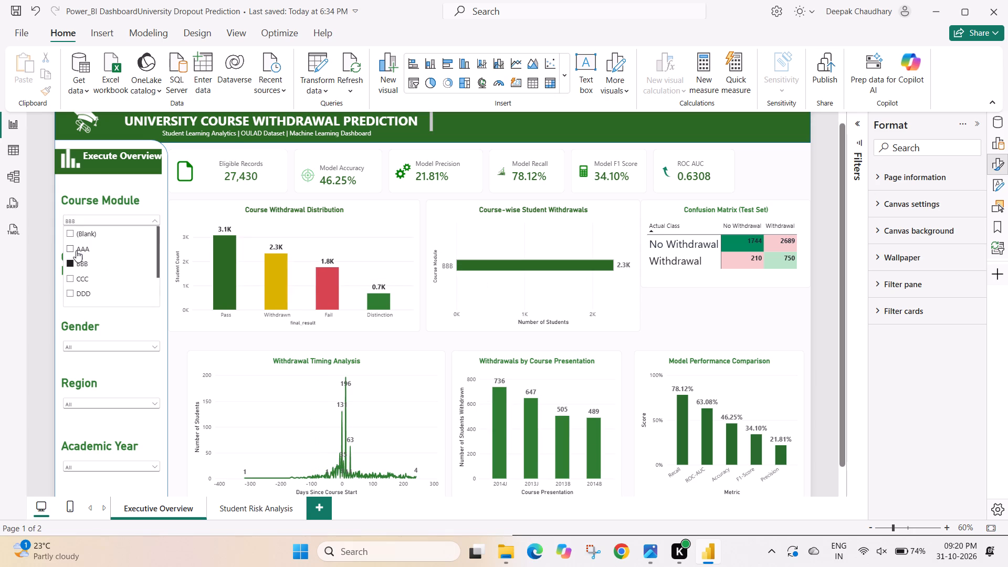
left_click(68, 249)
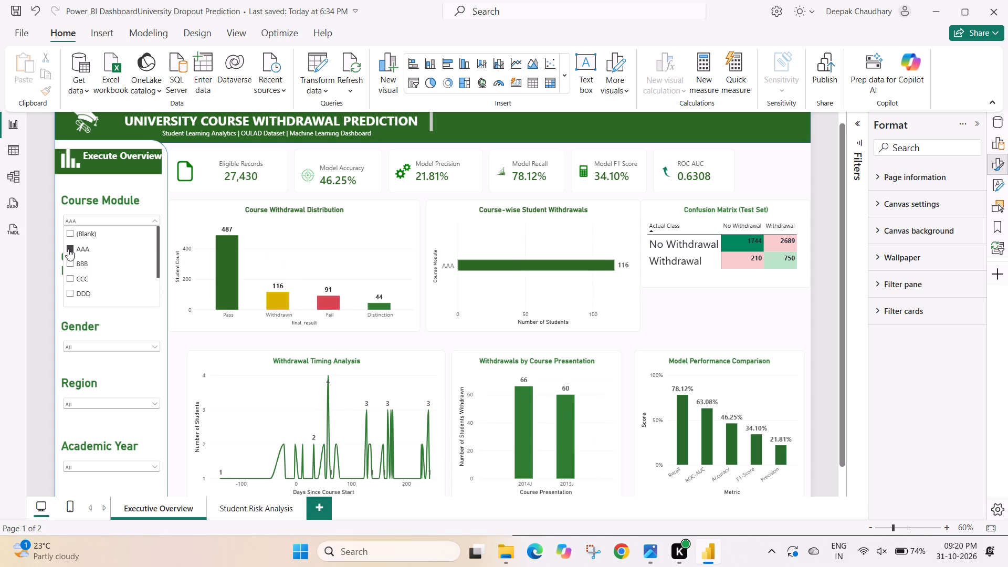
left_click(75, 277)
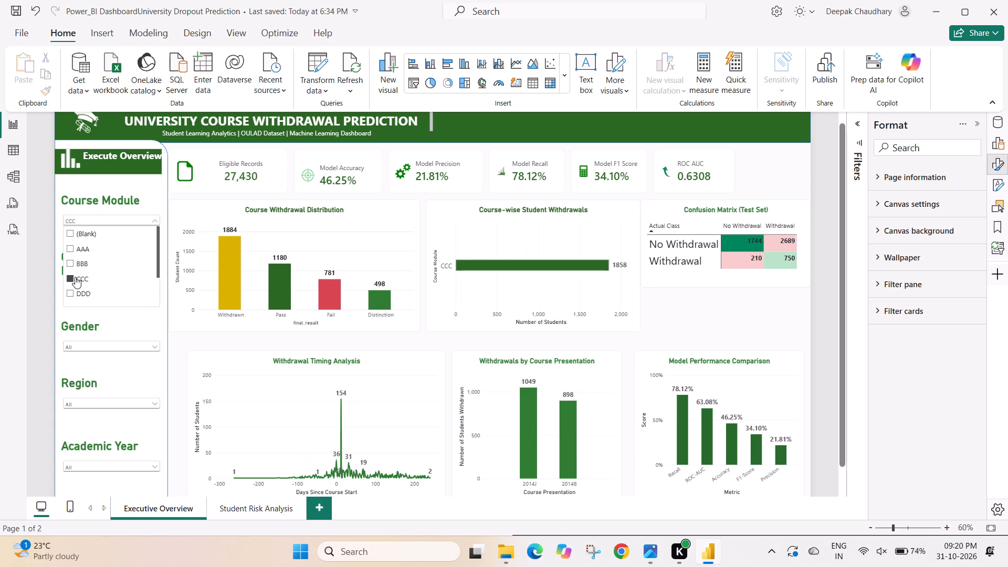
left_click(80, 264)
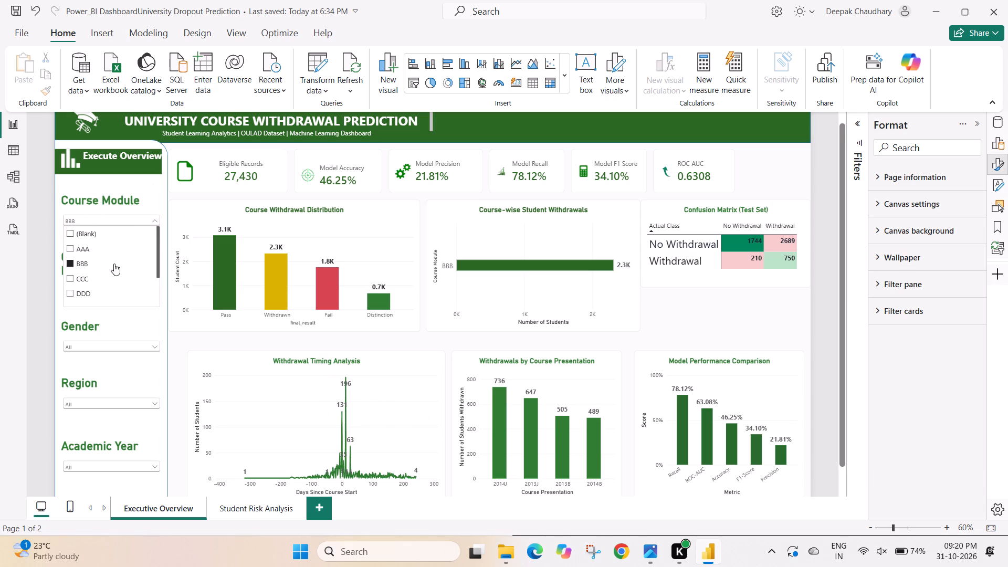
left_click(68, 261)
left_click(826, 356)
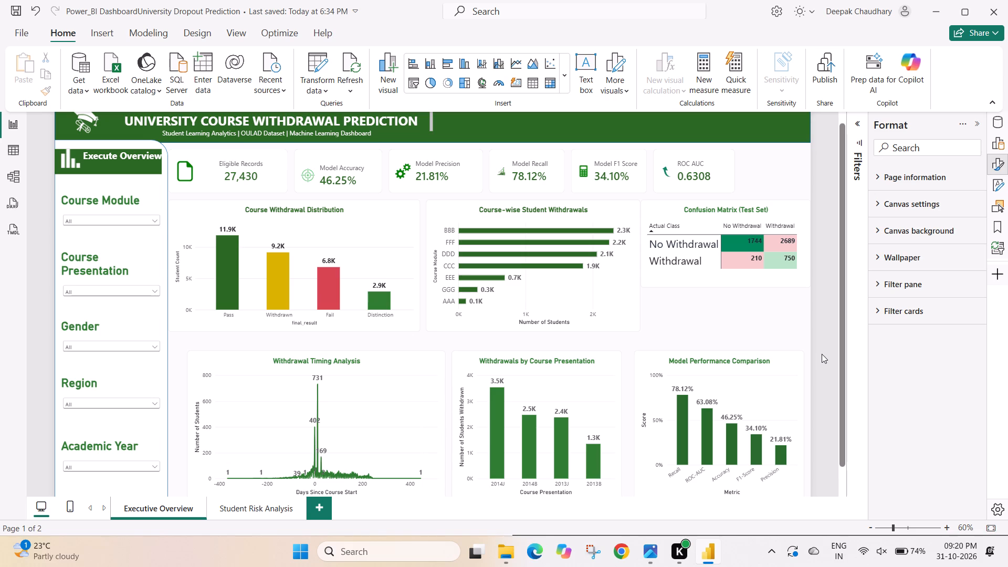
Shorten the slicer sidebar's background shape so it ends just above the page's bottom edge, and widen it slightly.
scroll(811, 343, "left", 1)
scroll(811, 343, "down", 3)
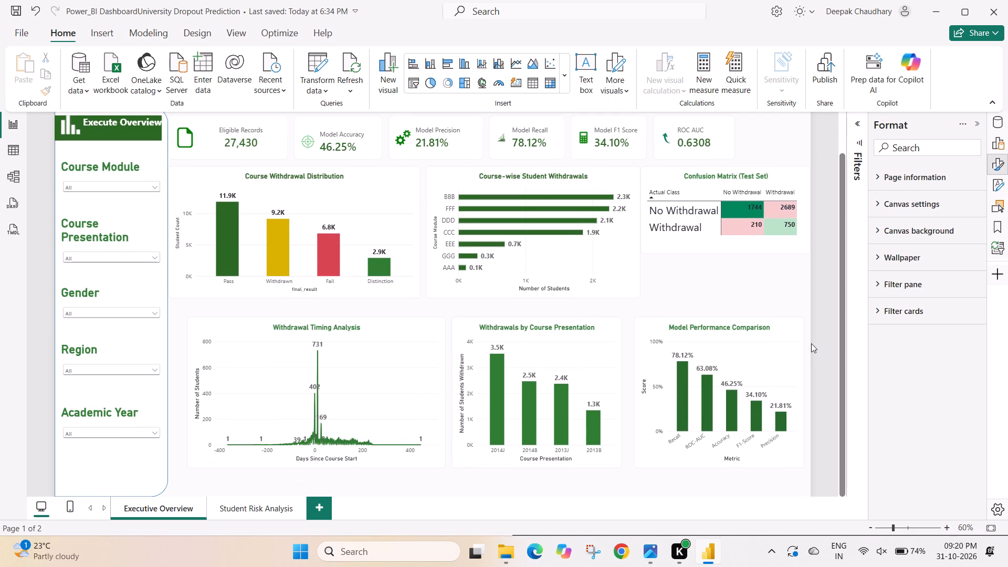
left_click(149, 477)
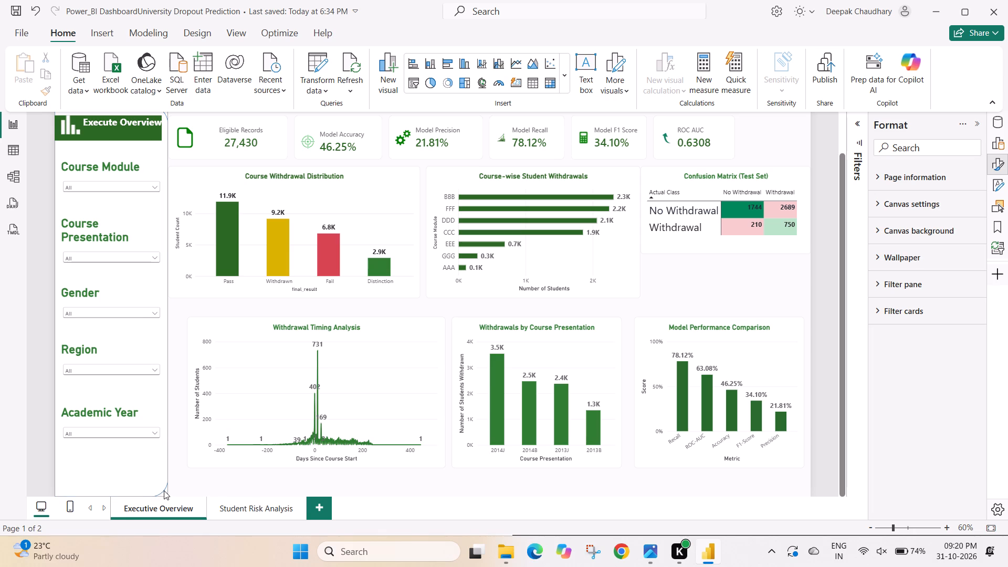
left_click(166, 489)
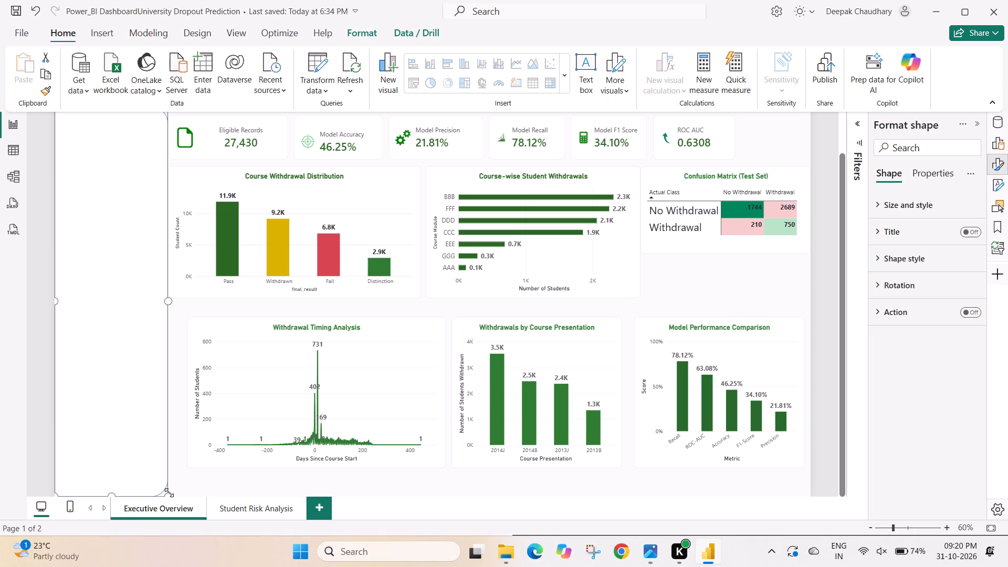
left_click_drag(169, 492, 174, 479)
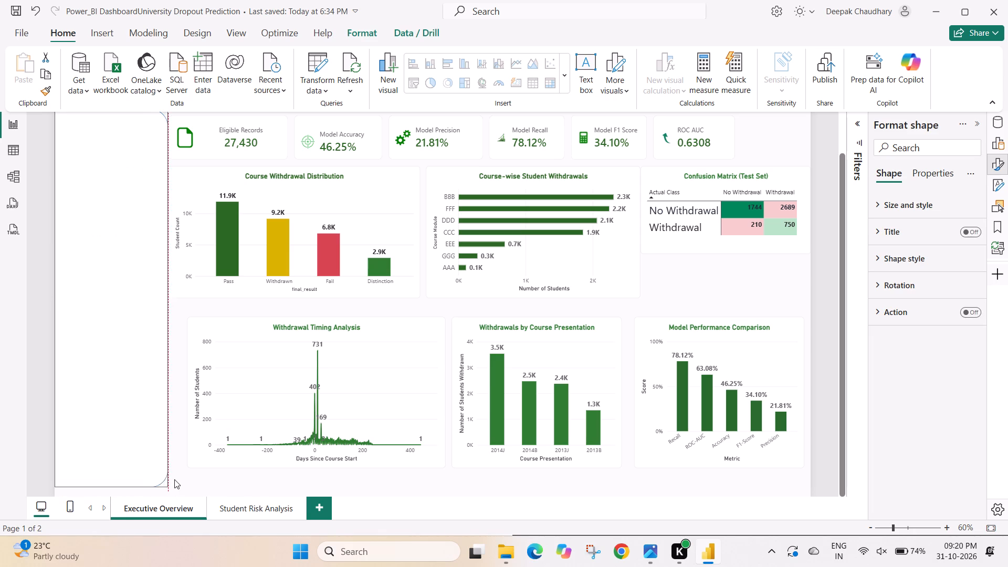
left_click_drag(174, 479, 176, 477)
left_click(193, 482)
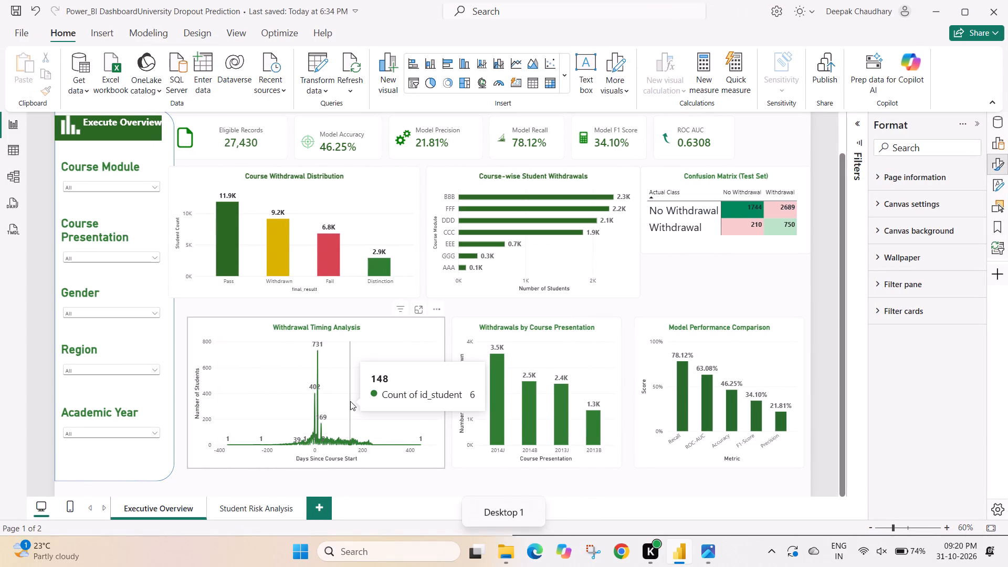
Extend the confusion matrix visual's bottom edge down to nearly level with the neighbouring charts' bottoms.
left_click(727, 240)
left_click_drag(726, 257, 738, 292)
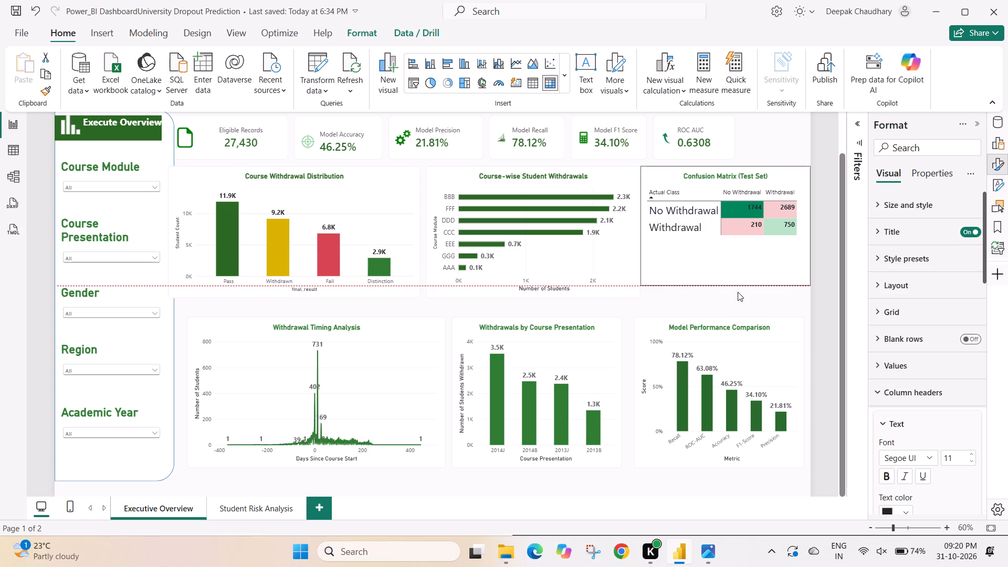
left_click_drag(738, 292, 745, 293)
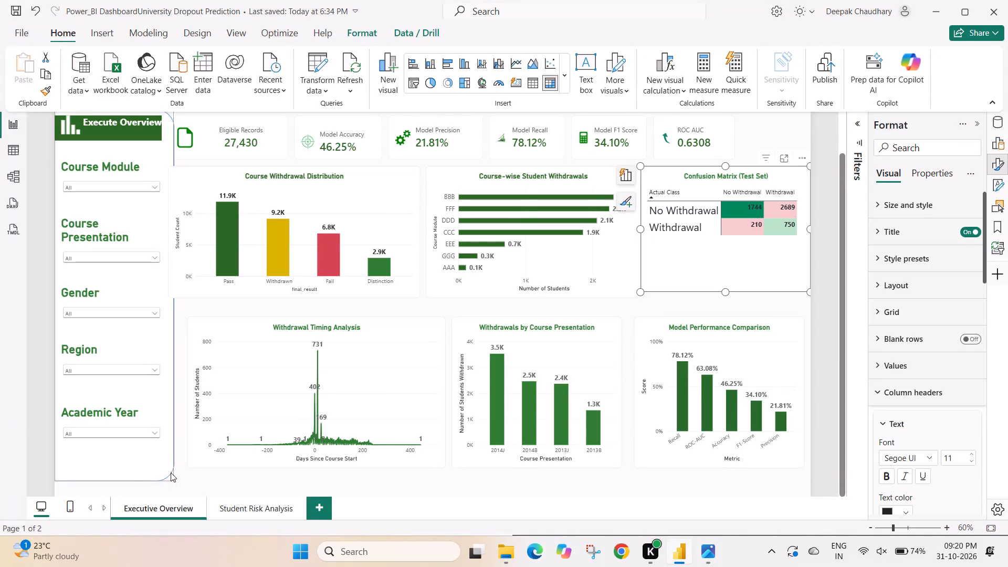
Review the whole Executive Overview page layout with the zoom reduced to 50%.
scroll(425, 491, "up", 1)
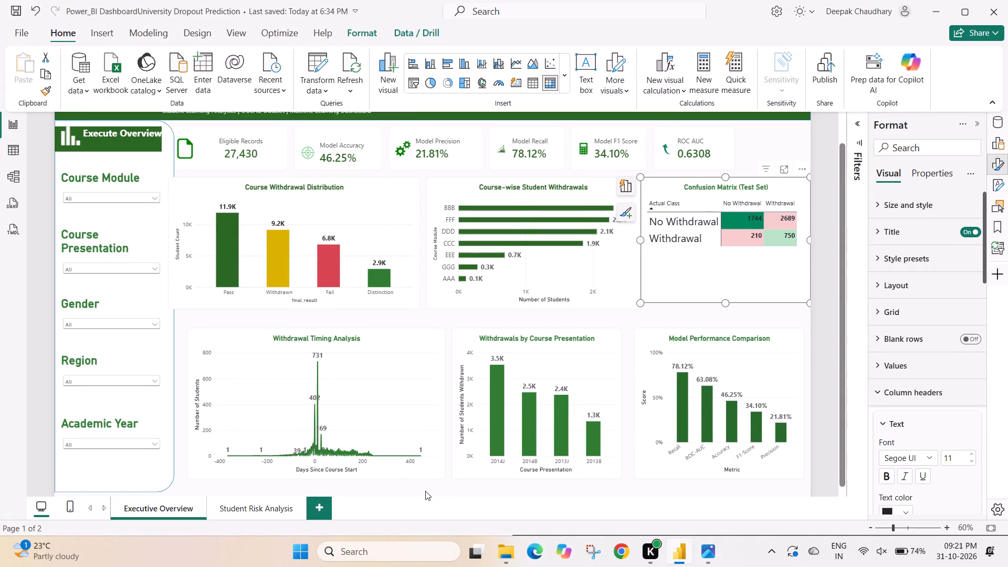
scroll(425, 491, "up", 1)
scroll(425, 491, "down", 2)
scroll(425, 491, "up", 3)
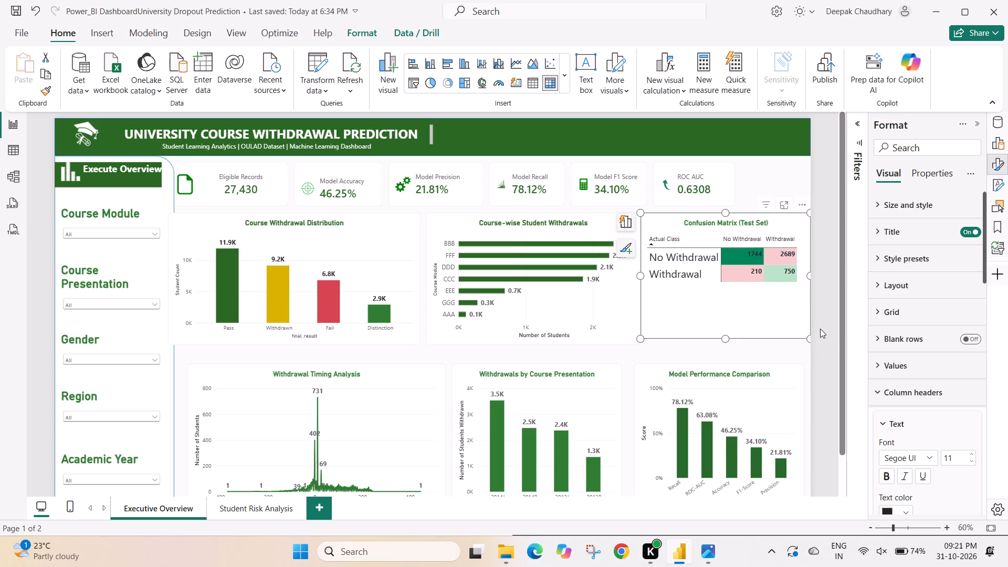
scroll(820, 329, "up", 1)
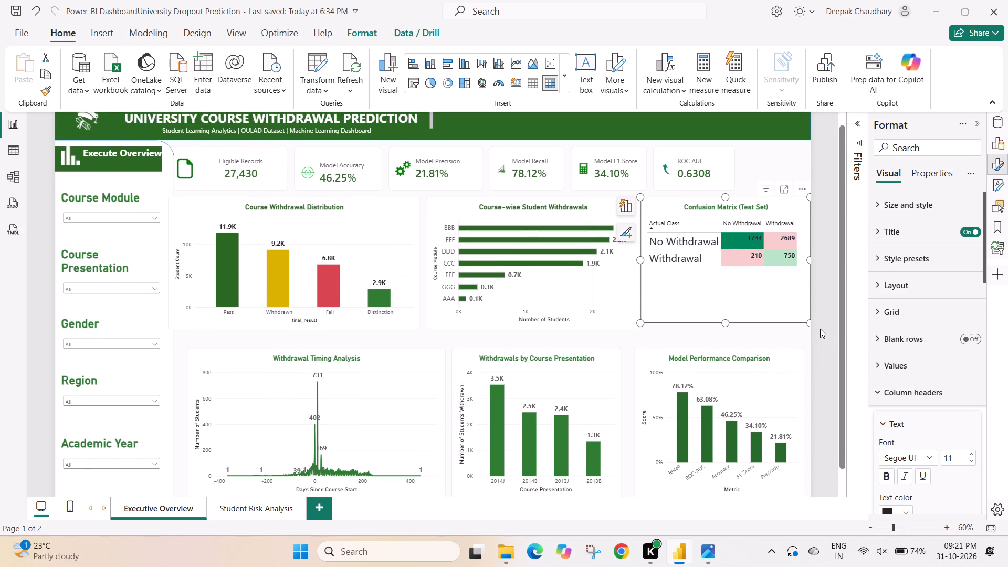
scroll(820, 329, "up", 1)
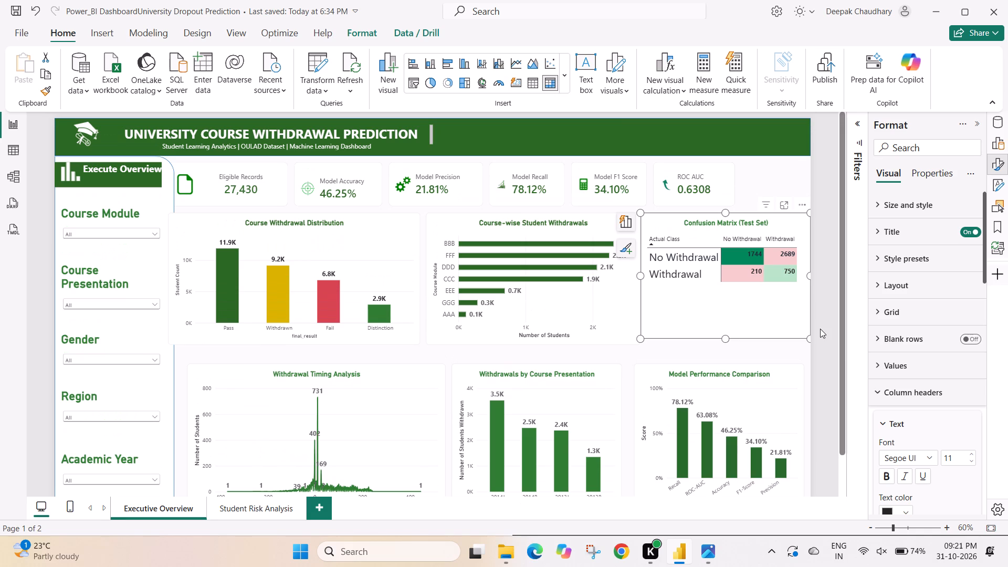
left_click(869, 527)
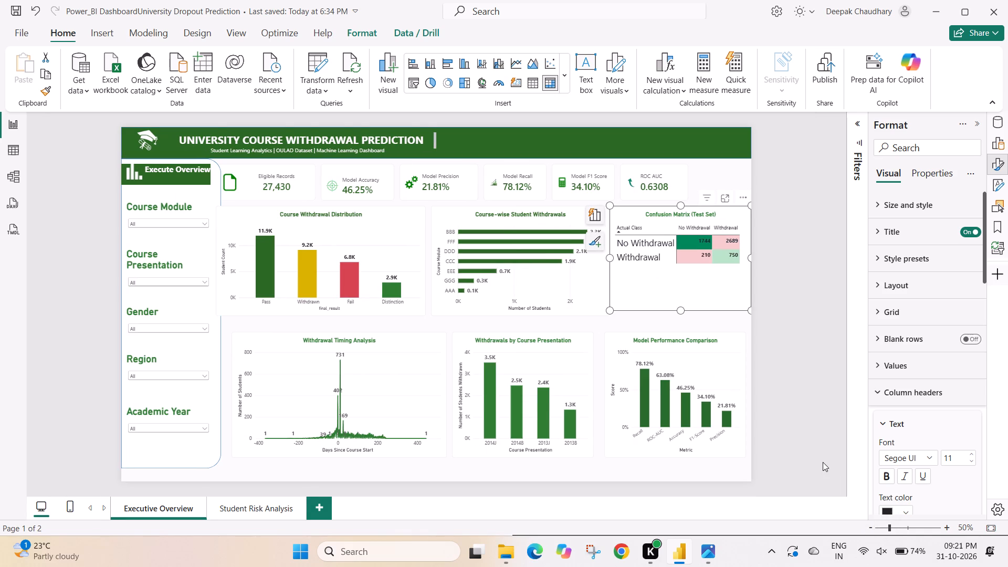
scroll(782, 360, "left", 1)
scroll(782, 360, "down", 1)
Resize the slicer sidebar's background shape to reach the page's bottom edge and end just short of the charts, and deselect it.
left_click(208, 458)
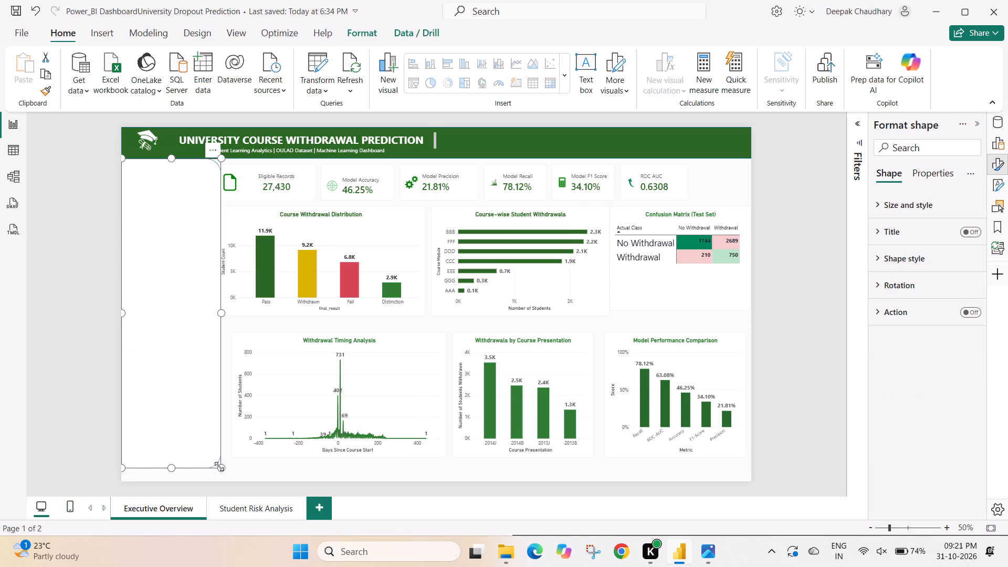
left_click_drag(219, 466, 219, 477)
left_click(254, 472)
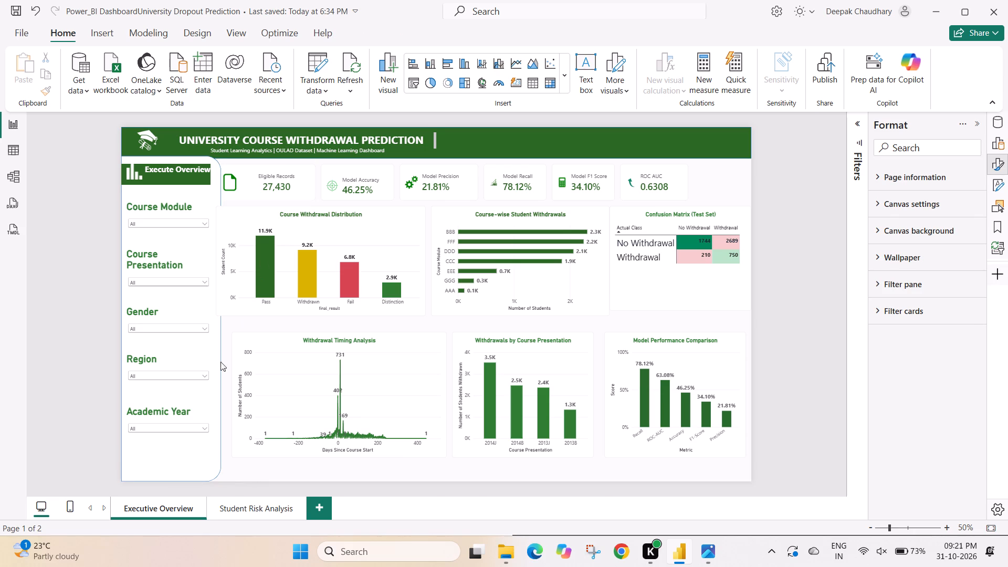
left_click(211, 464)
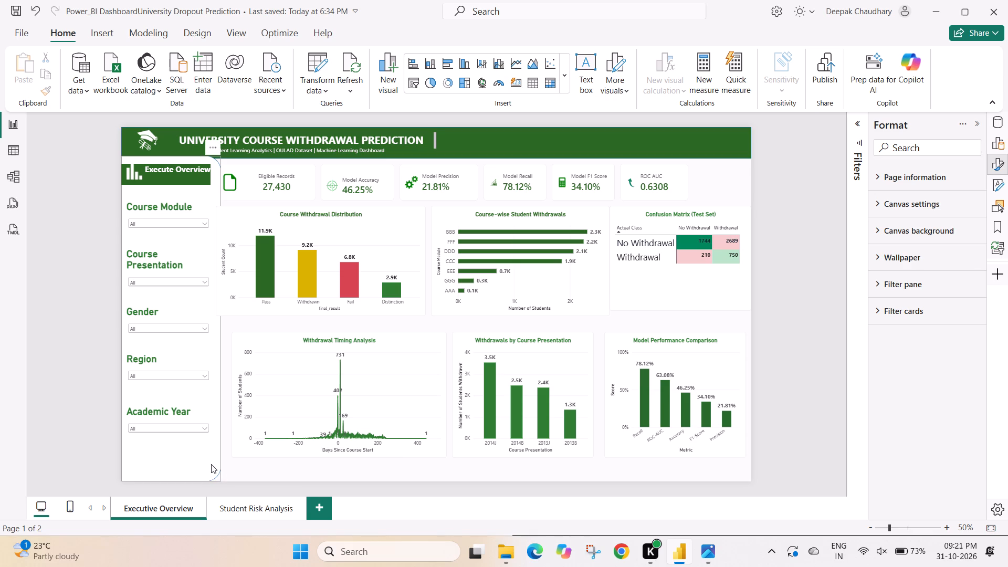
left_click(222, 479)
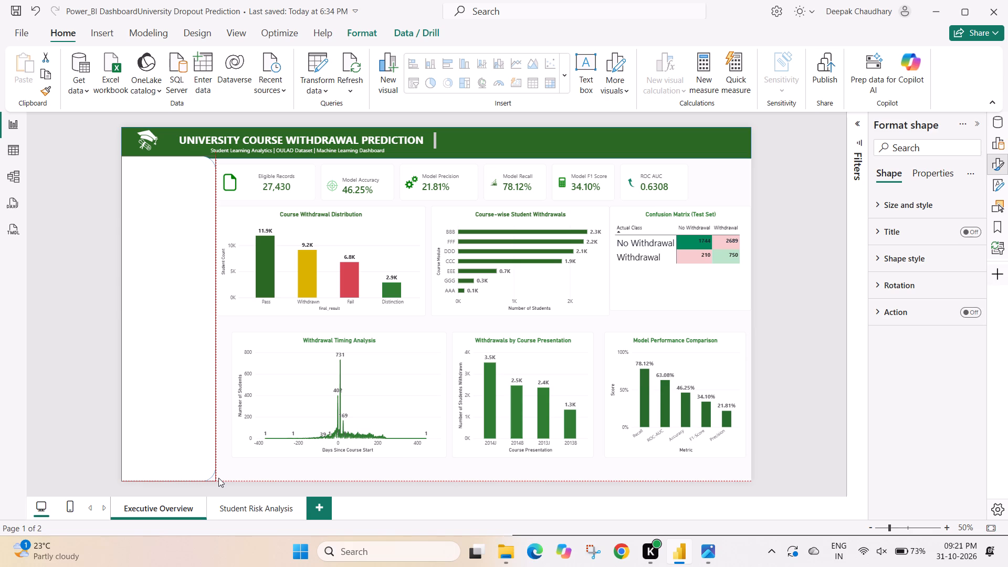
left_click(250, 470)
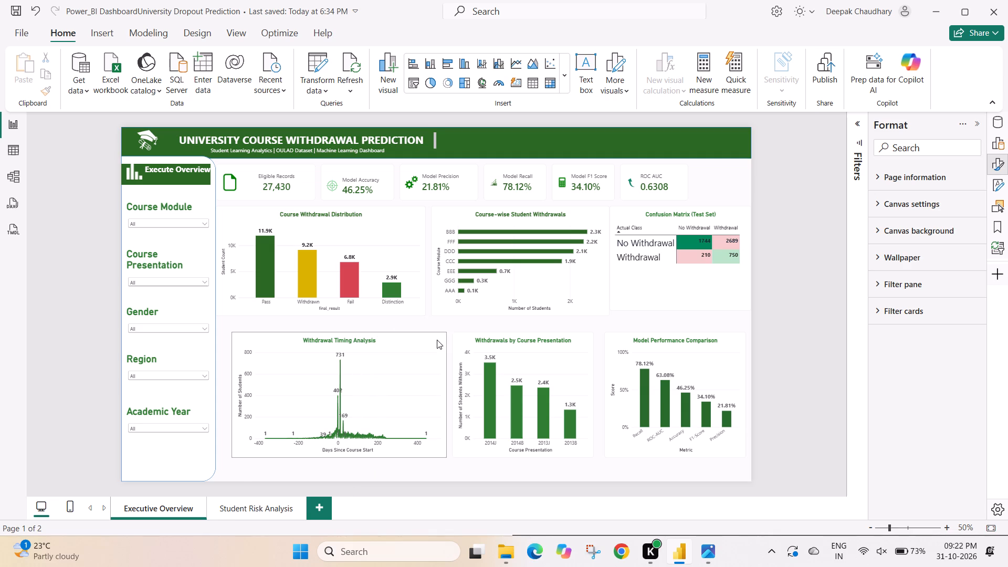
left_click(811, 356)
Move the Withdrawal Timing Analysis chart closer to the slicer sidebar and slightly up, left-aligned with the chart area above.
left_click_drag(440, 323, 434, 323)
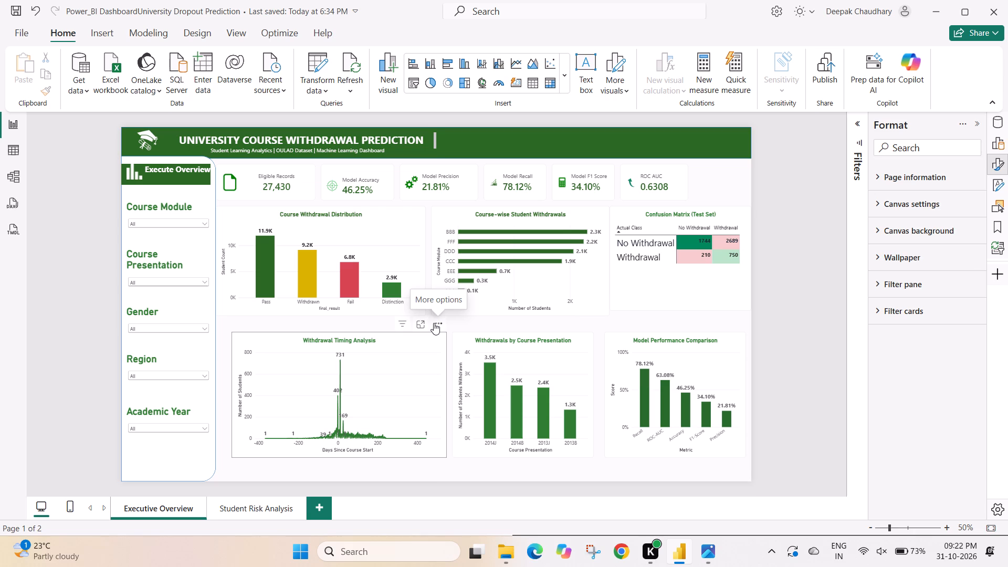
left_click_drag(434, 323, 428, 324)
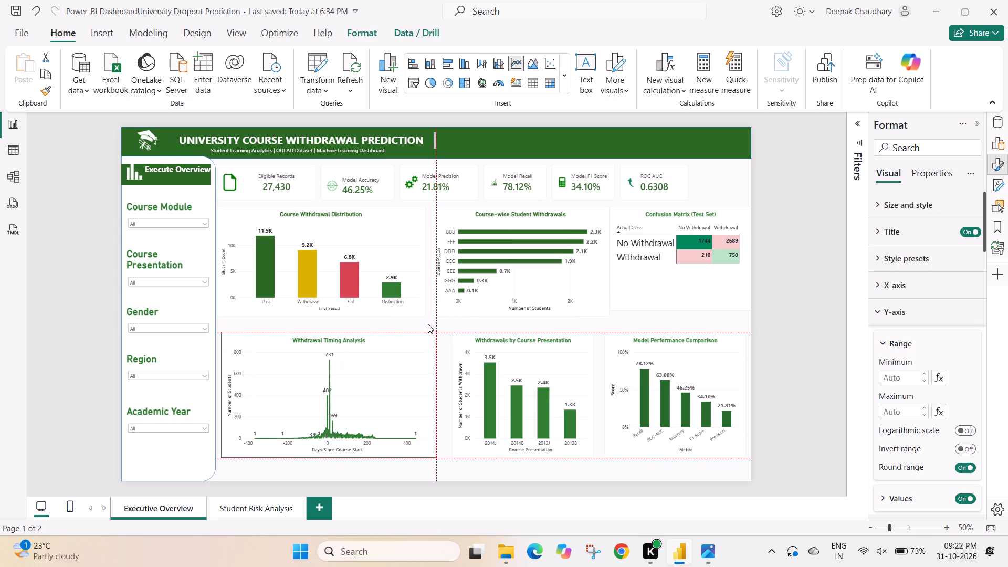
left_click_drag(428, 324, 430, 318)
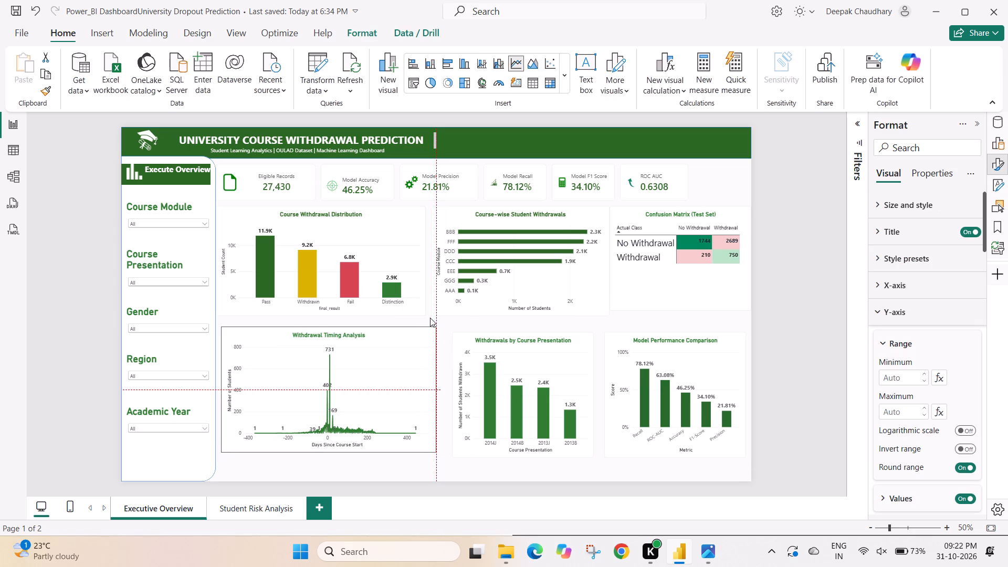
left_click_drag(430, 318, 430, 317)
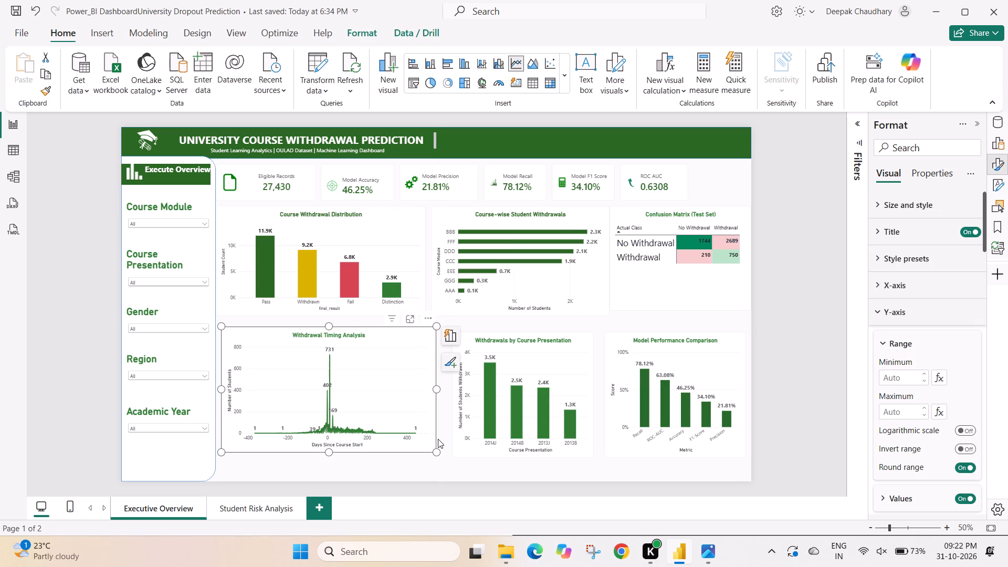
Enlarge the Withdrawal Timing Analysis chart downward to just above the page's bottom edge and rightward up to the Withdrawals by Course Presentation chart.
left_click_drag(436, 449, 435, 461)
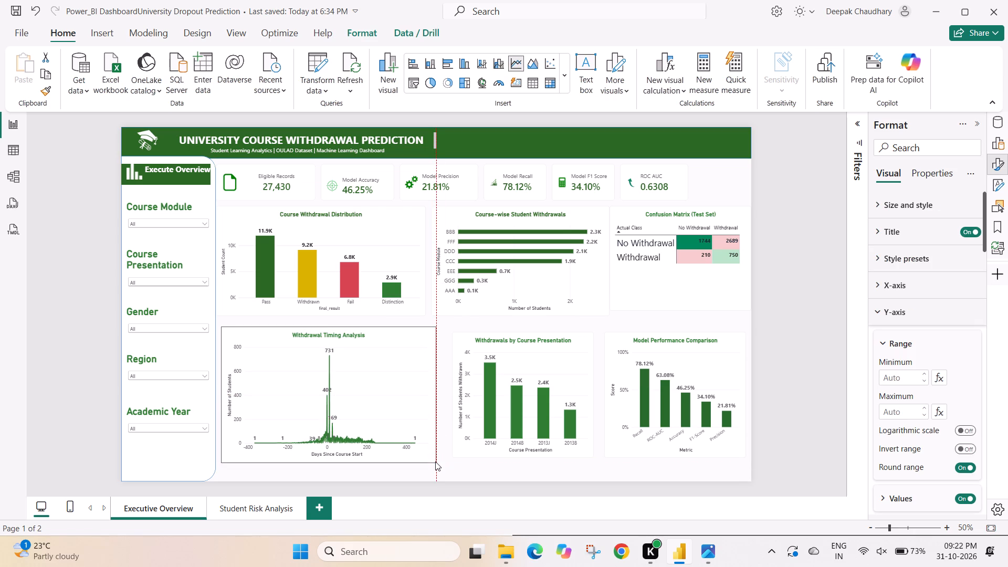
left_click_drag(435, 461, 437, 475)
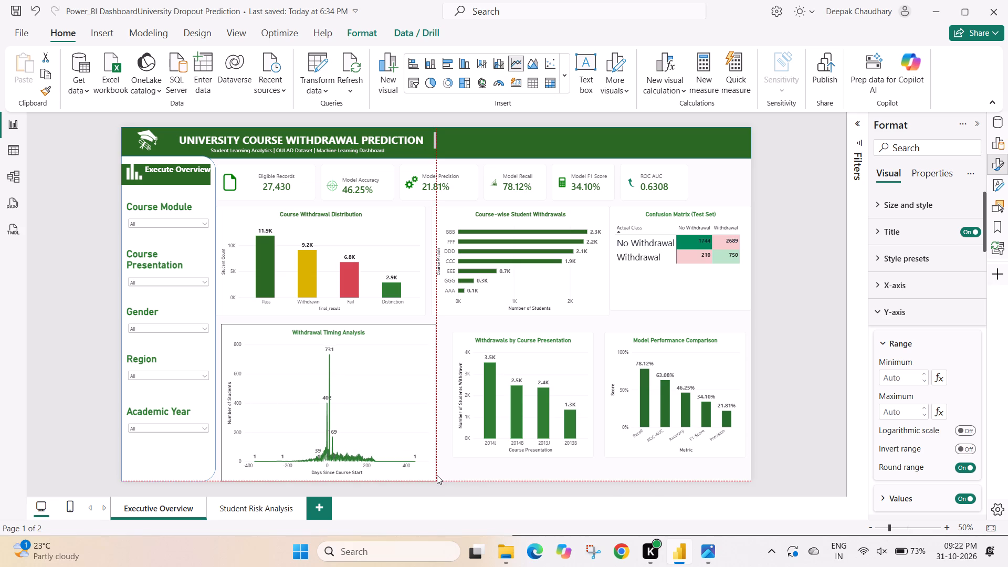
left_click_drag(437, 475, 443, 472)
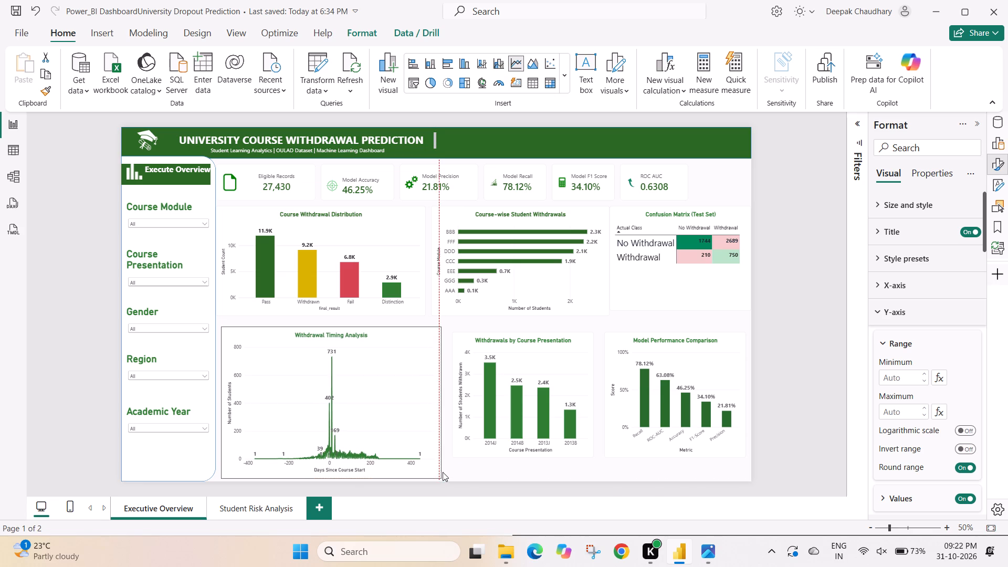
left_click_drag(443, 472, 447, 471)
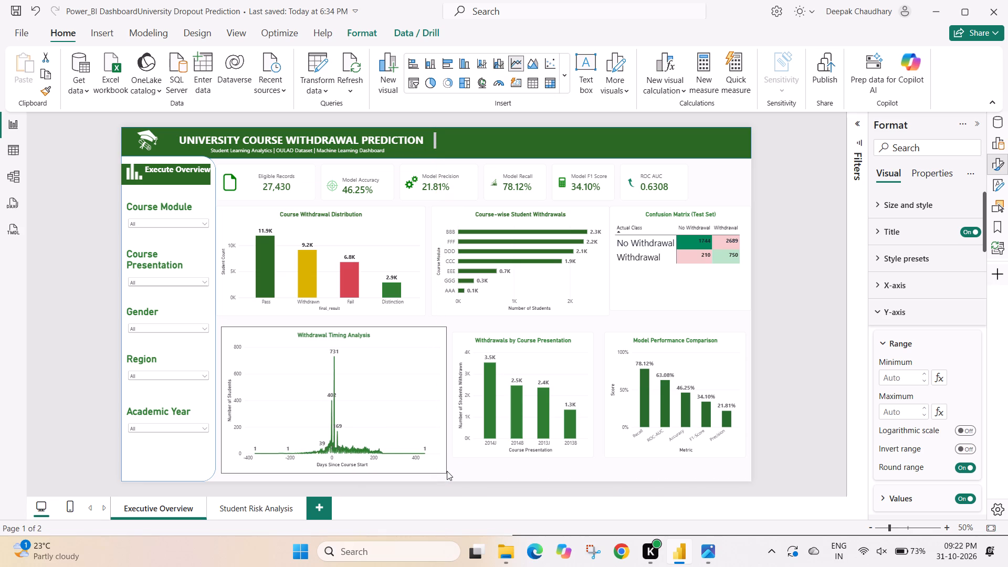
left_click_drag(447, 471, 450, 470)
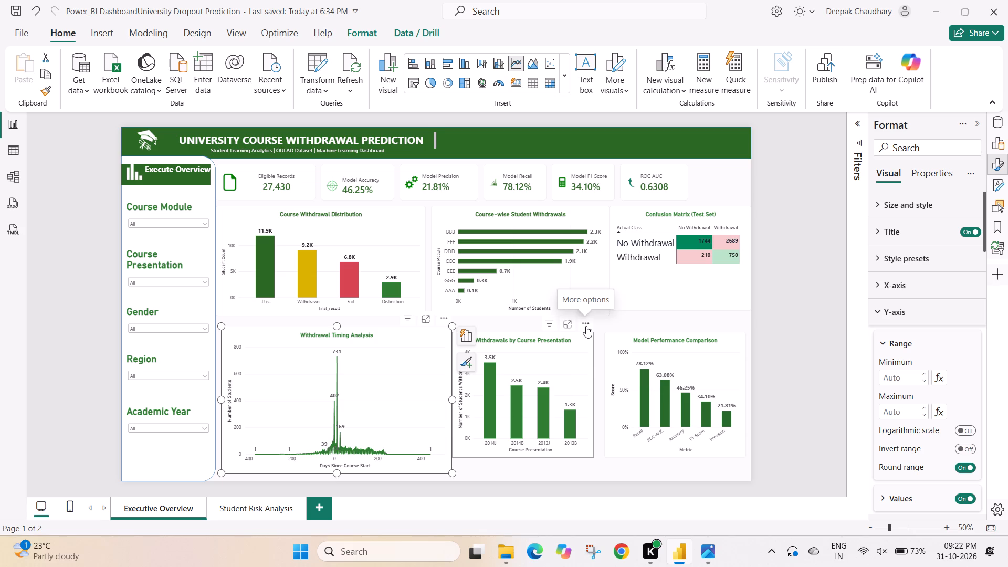
Align the Withdrawals by Course Presentation chart's top with the Withdrawal Timing Analysis chart, leaving a small gap, and extend its bottom to match.
left_click_drag(586, 326, 595, 321)
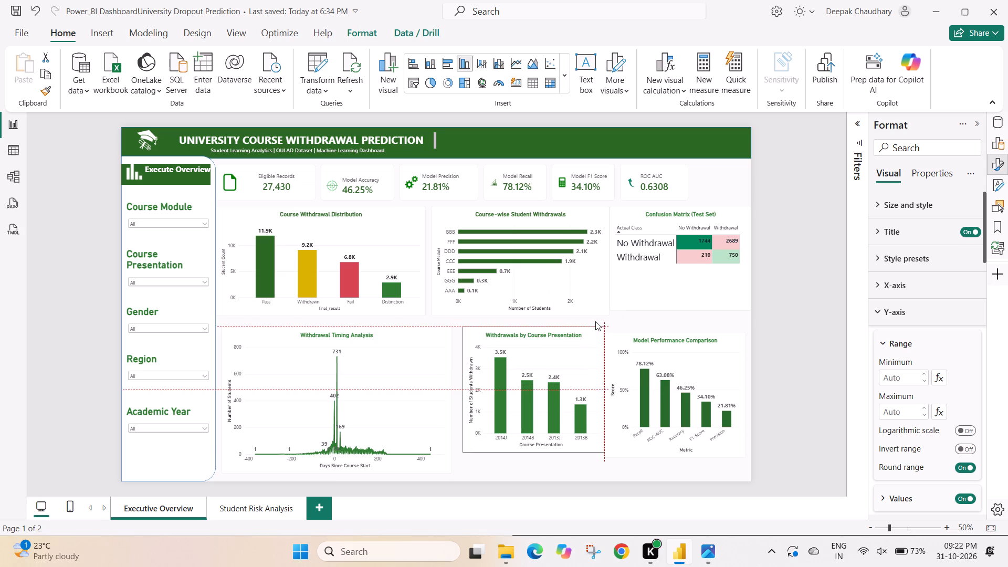
left_click_drag(595, 321, 593, 321)
left_click_drag(593, 321, 592, 320)
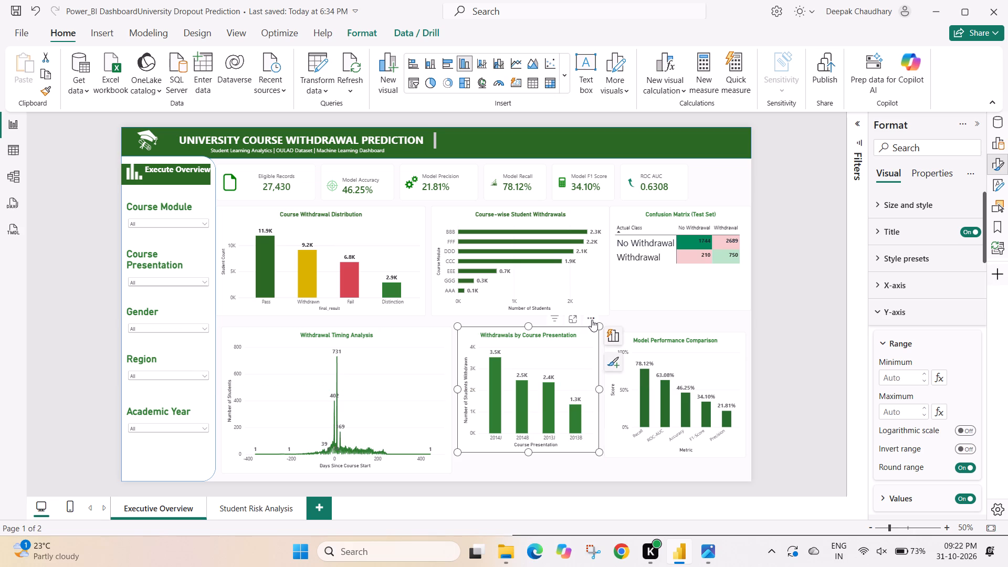
left_click_drag(601, 452, 600, 460)
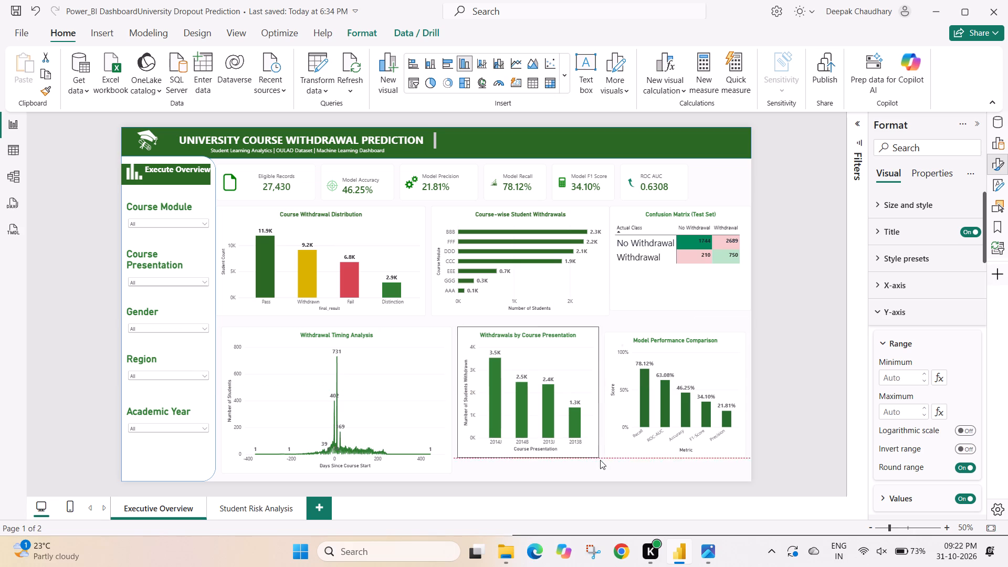
left_click_drag(600, 460, 603, 479)
left_click(646, 471)
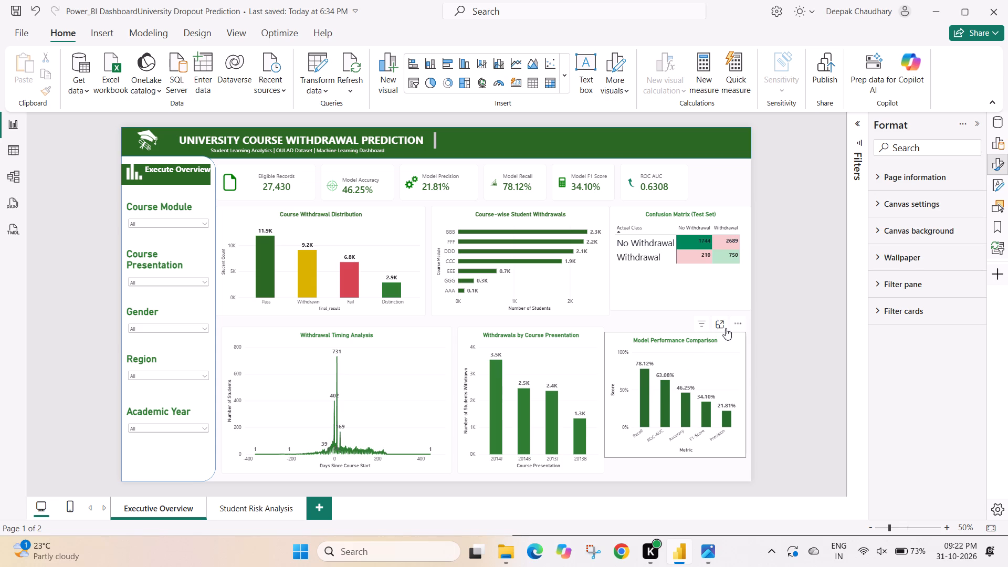
Move the Model Performance Comparison chart to the page's right edge, level with its row's tops, and extend its bottom to match the neighbouring charts.
left_click_drag(739, 321, 743, 313)
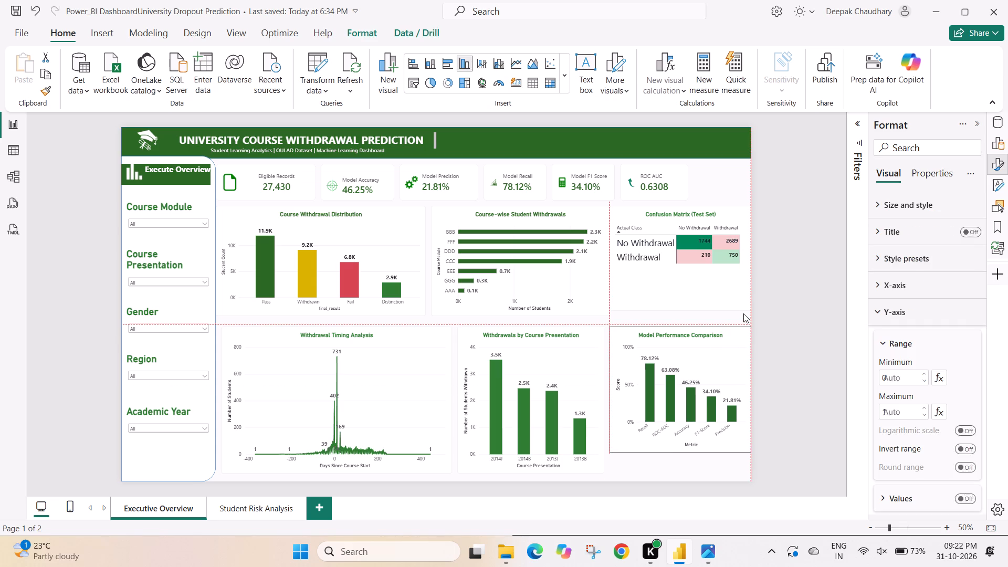
left_click_drag(743, 313, 744, 316)
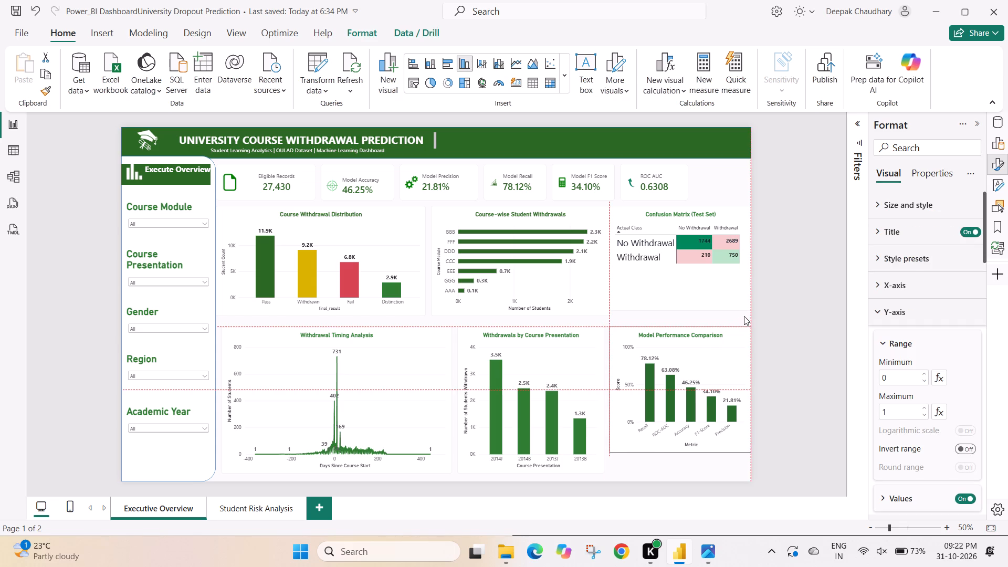
left_click_drag(744, 316, 758, 313)
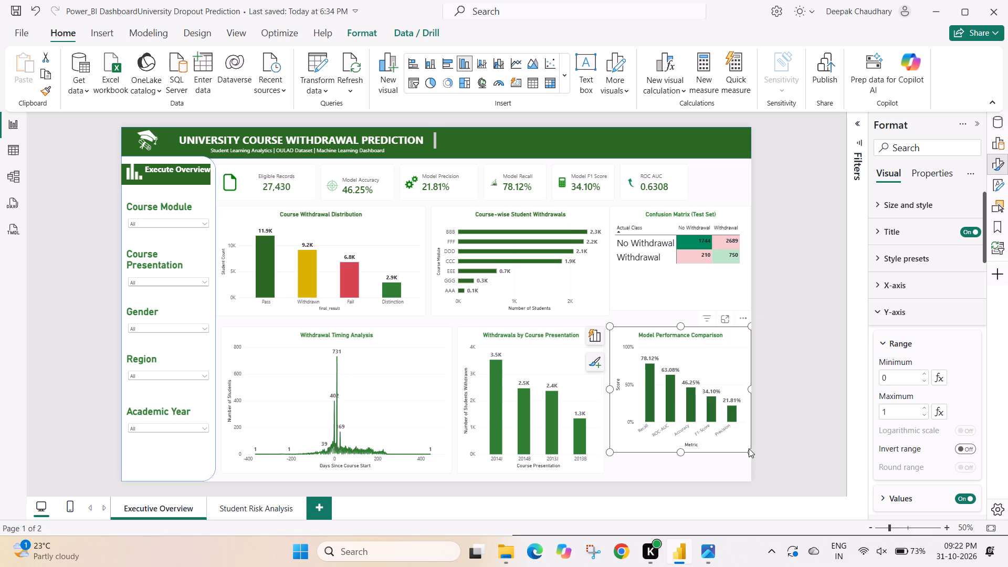
left_click_drag(680, 453, 684, 474)
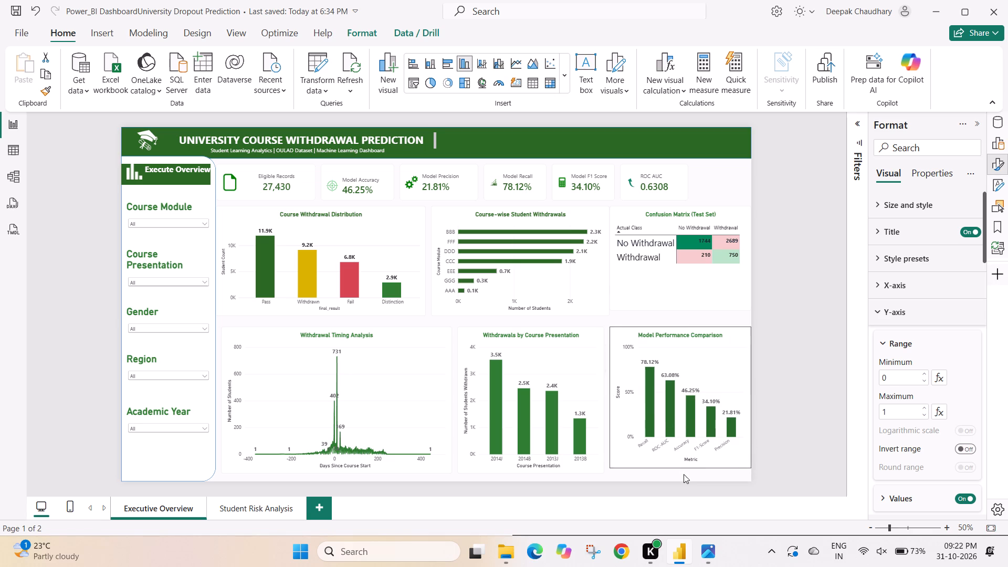
left_click_drag(684, 474, 687, 486)
left_click(807, 370)
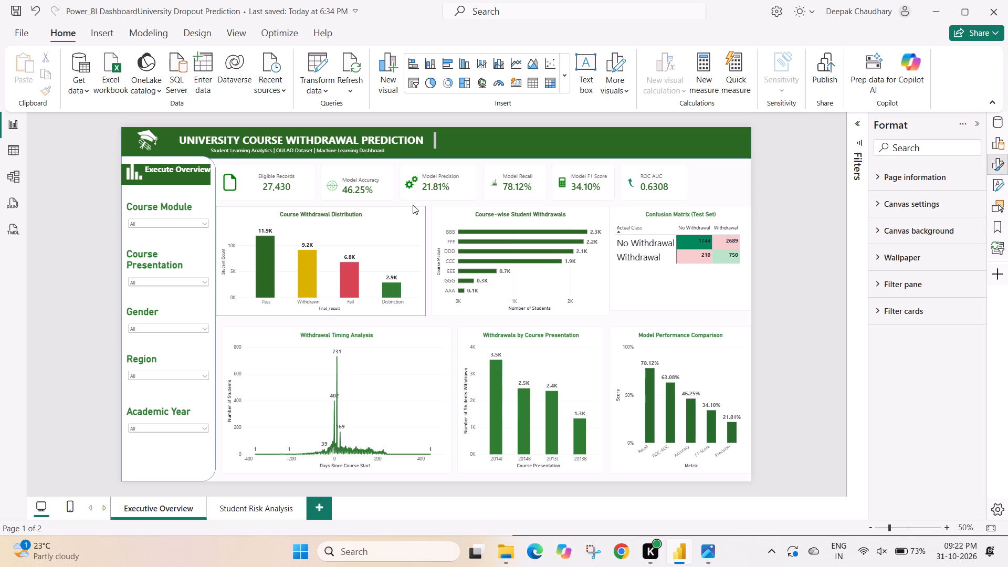
Move the Course Withdrawal Distribution chart slightly right and down, aligning its left edge with the Withdrawal Timing Analysis chart below.
left_click_drag(416, 196, 421, 196)
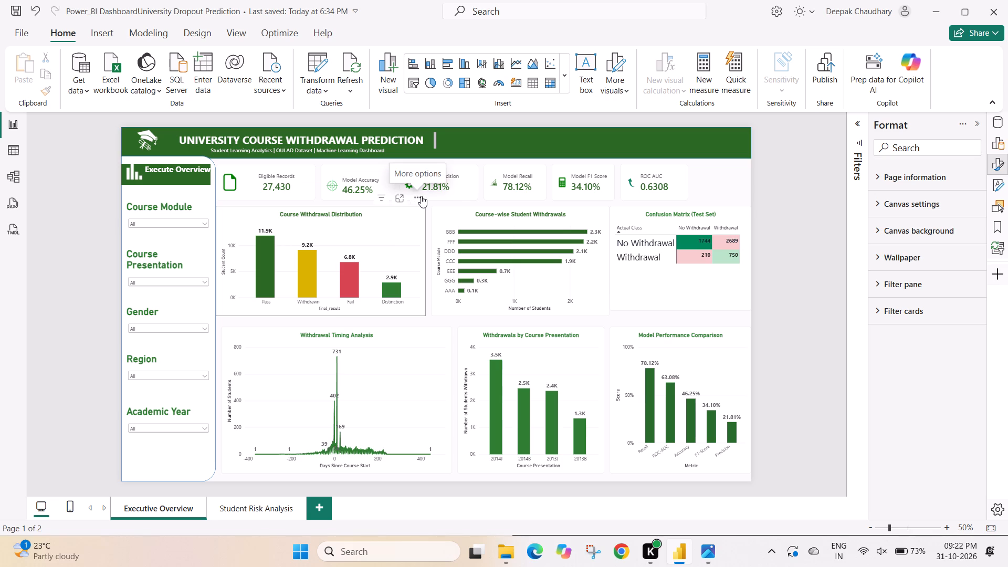
left_click_drag(421, 196, 422, 201)
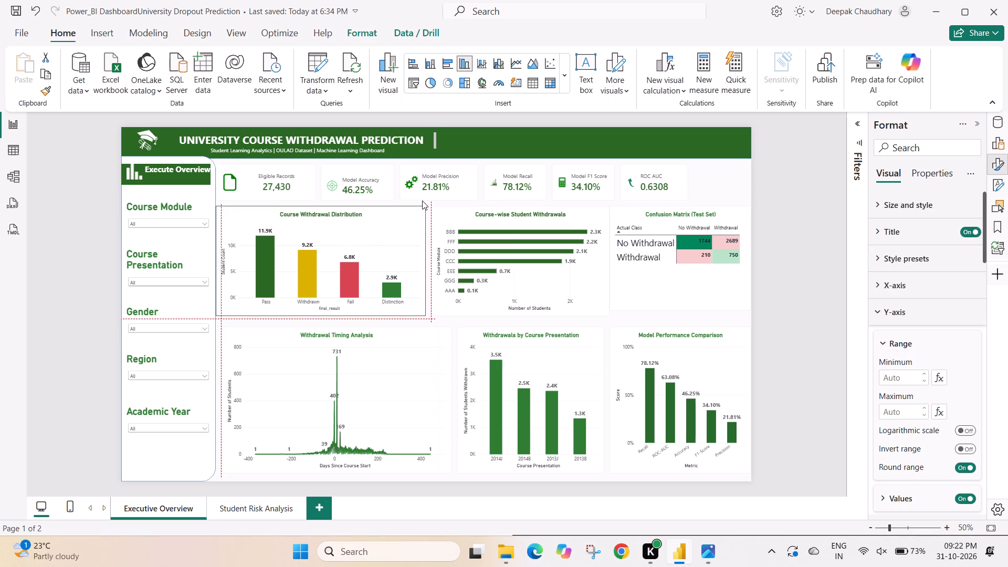
left_click_drag(422, 201, 424, 197)
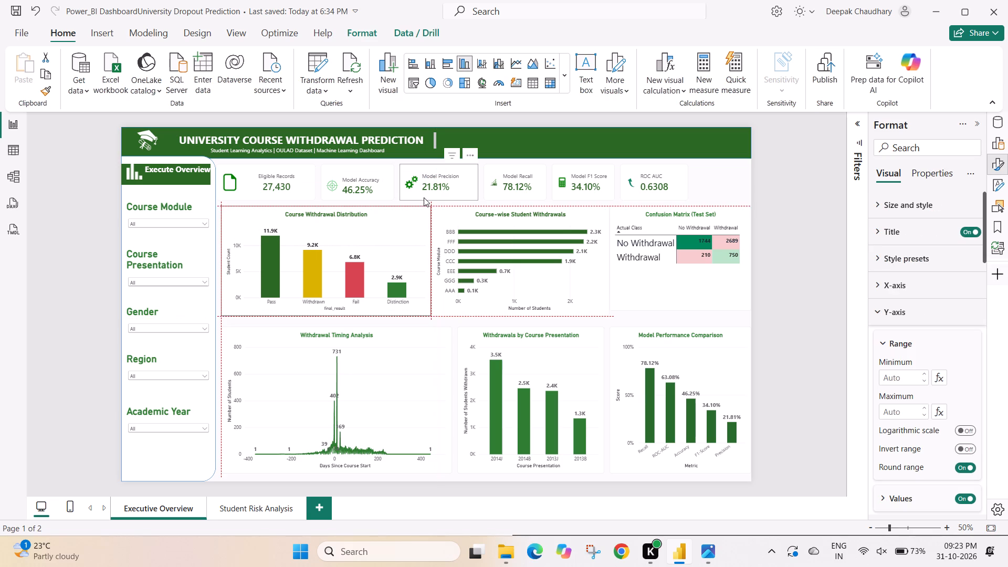
left_click_drag(424, 197, 424, 199)
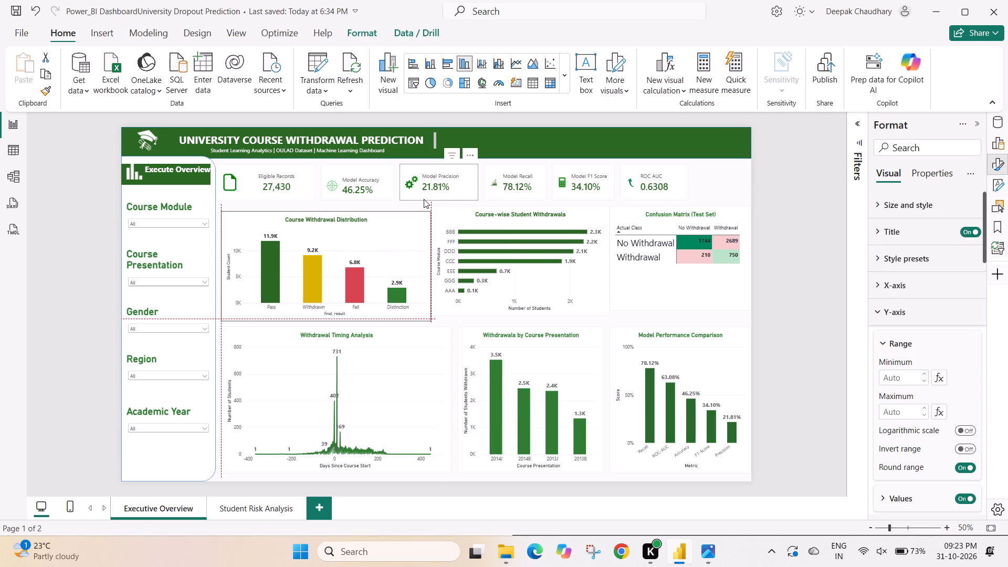
left_click_drag(424, 199, 424, 199)
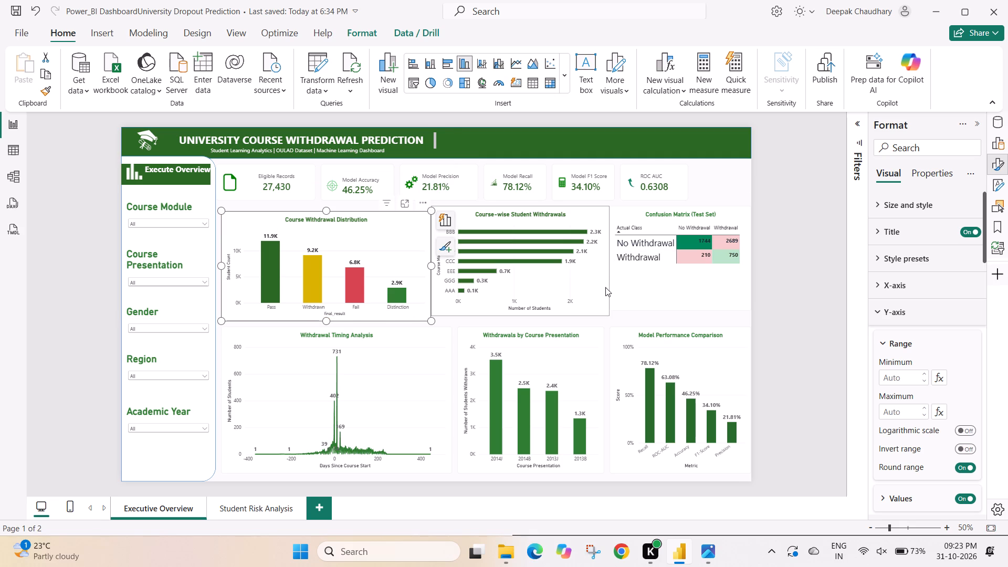
Narrow the confusion matrix from its left edge and shift the Course-wise Student Withdrawals chart right into the freed space.
left_click(647, 282)
left_click_drag(608, 258, 634, 257)
left_click_drag(591, 257, 609, 255)
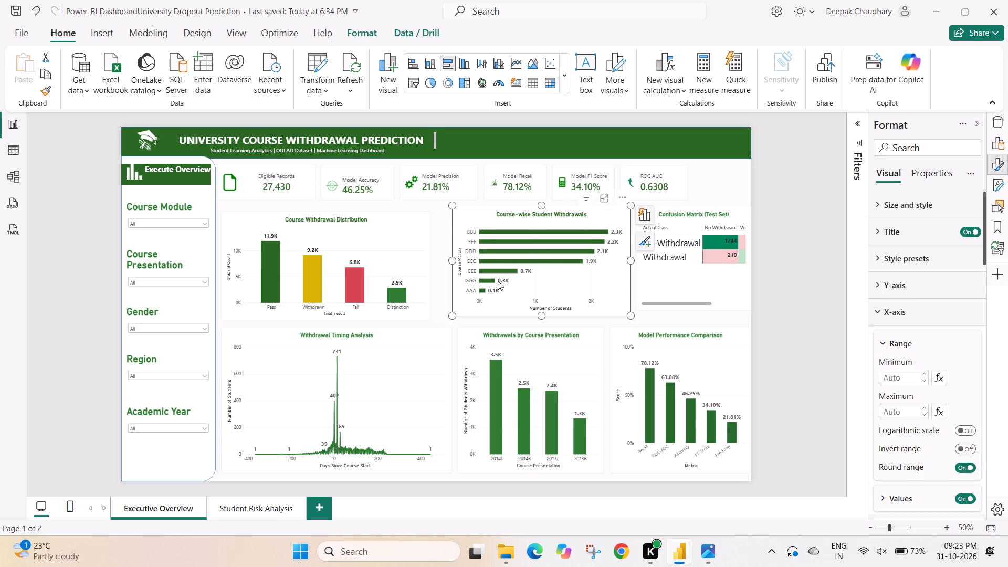
Widen the Course Withdrawal Distribution chart slightly toward the Course-wise Student Withdrawals chart and deselect it.
left_click(414, 230)
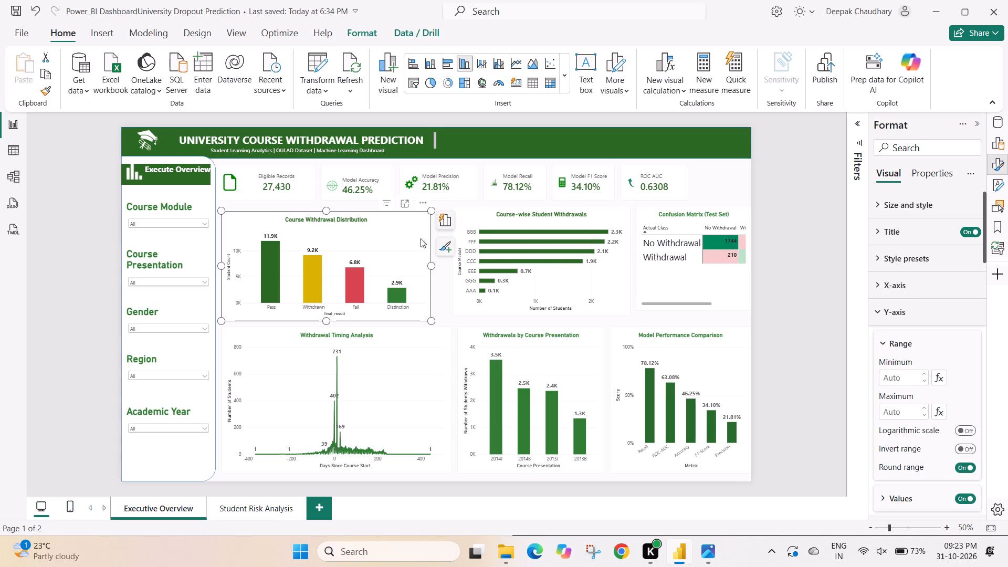
left_click_drag(432, 267, 434, 267)
left_click_drag(434, 267, 437, 266)
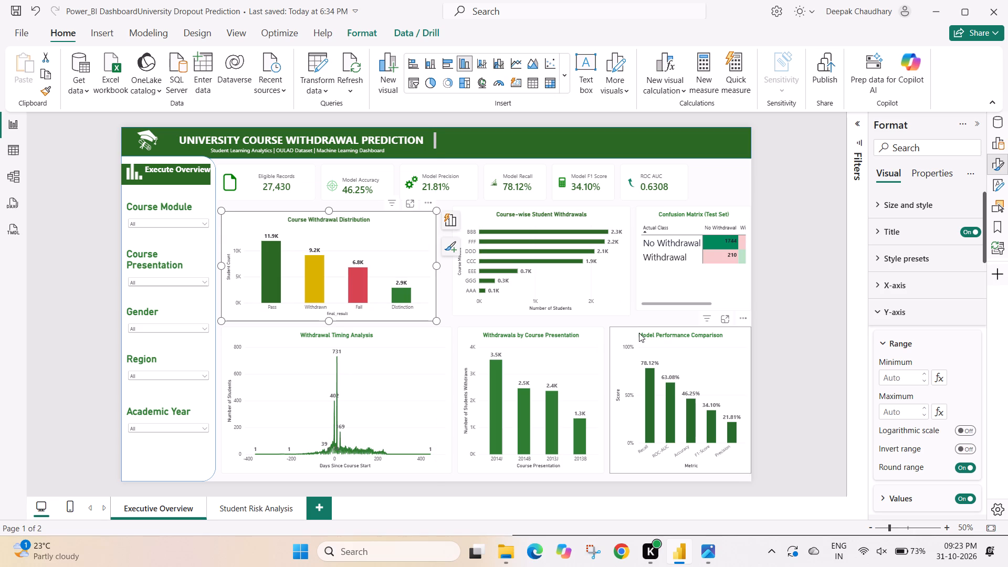
left_click(841, 334)
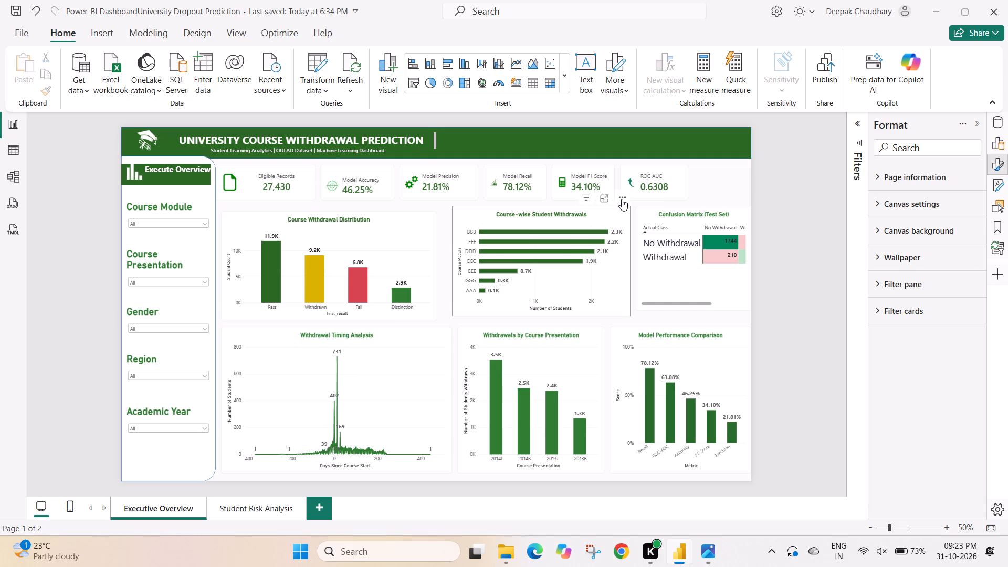
Move the Course-wise Student Withdrawals chart slightly left and down, level with the Course Withdrawal Distribution chart and close beside it.
left_click_drag(622, 199, 611, 207)
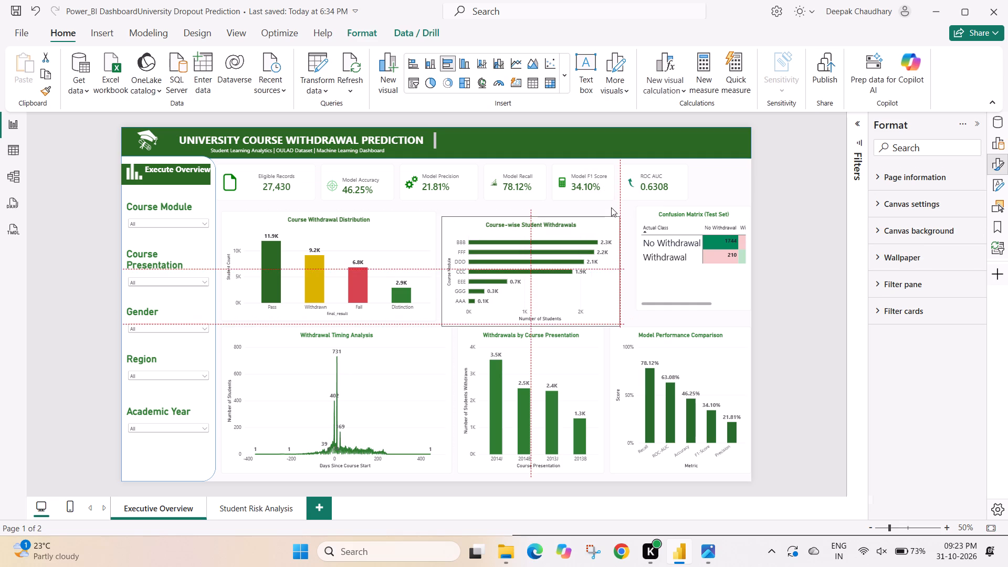
left_click_drag(611, 207, 611, 205)
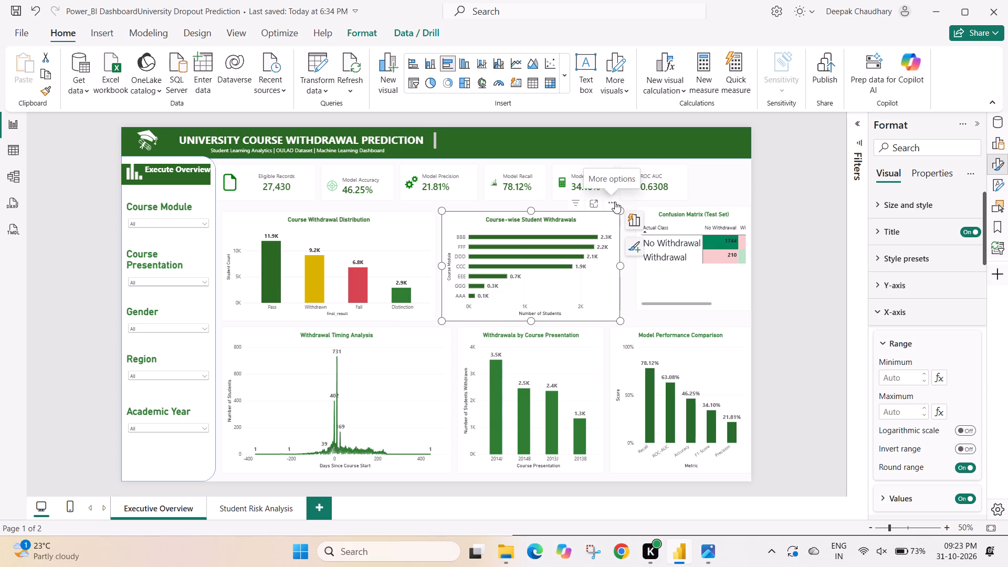
left_click(595, 222)
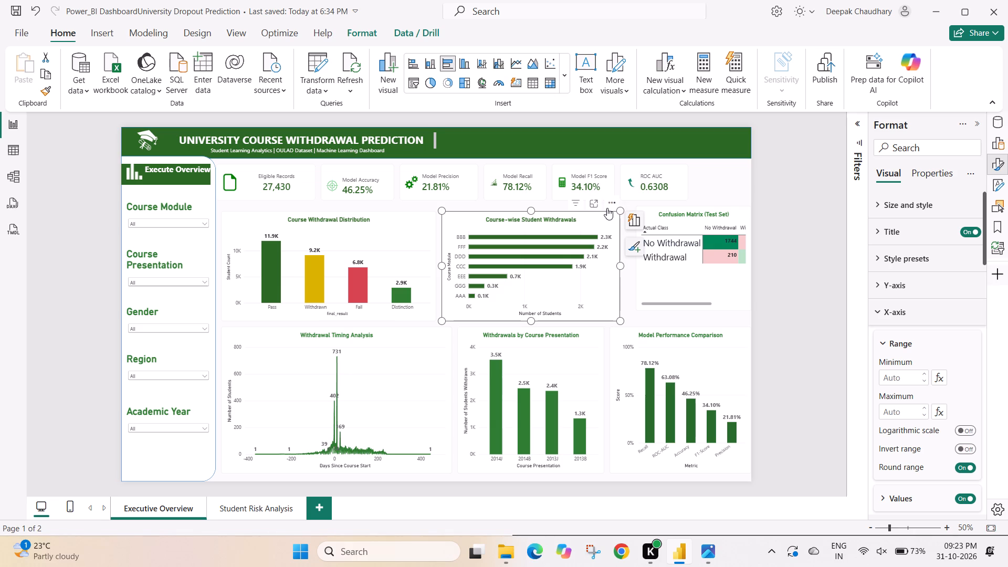
left_click(532, 209)
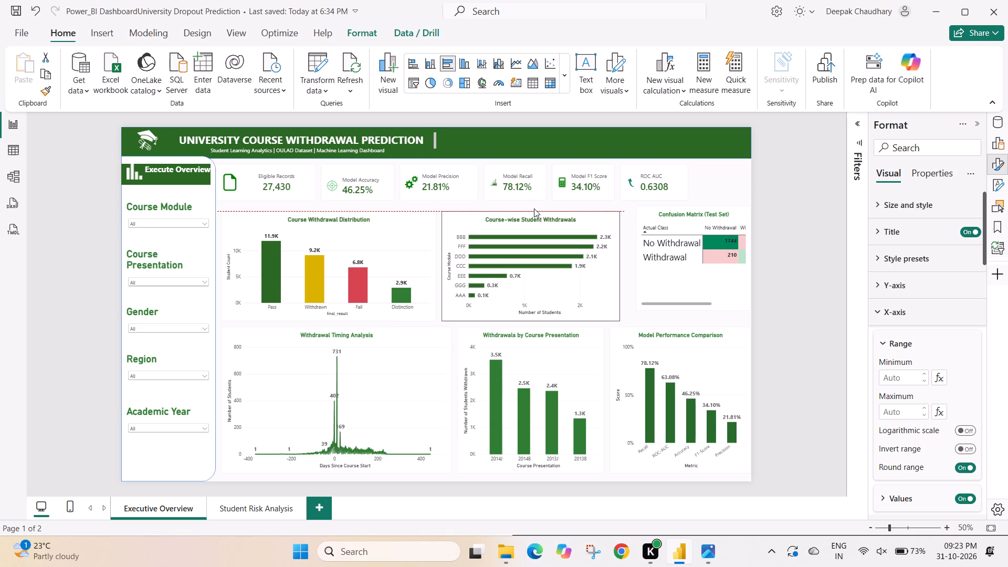
left_click(529, 319)
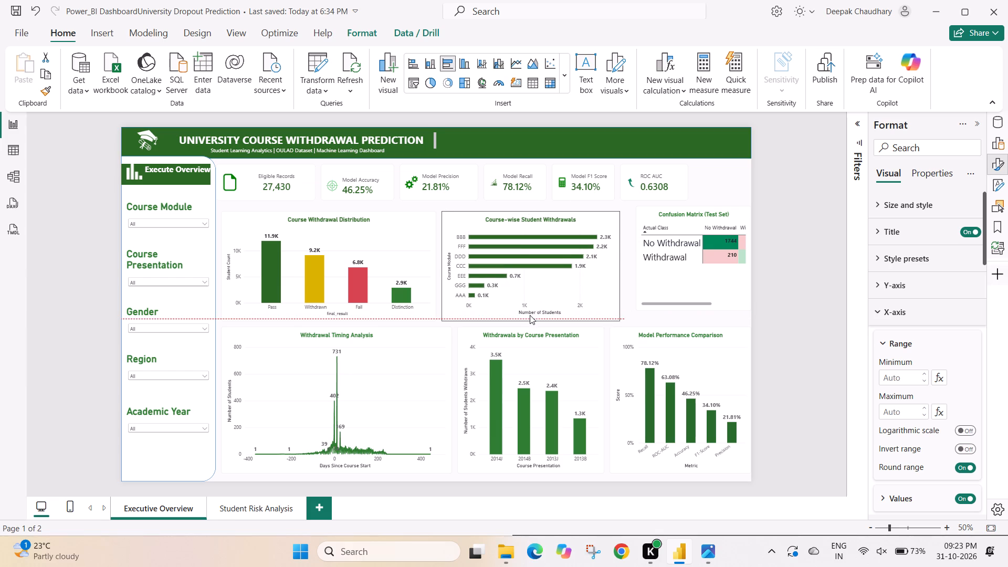
Move the confusion matrix close beside the Course-wise Student Withdrawals chart with tops aligned, widen it to the page's right edge, and deselect it.
left_click(669, 278)
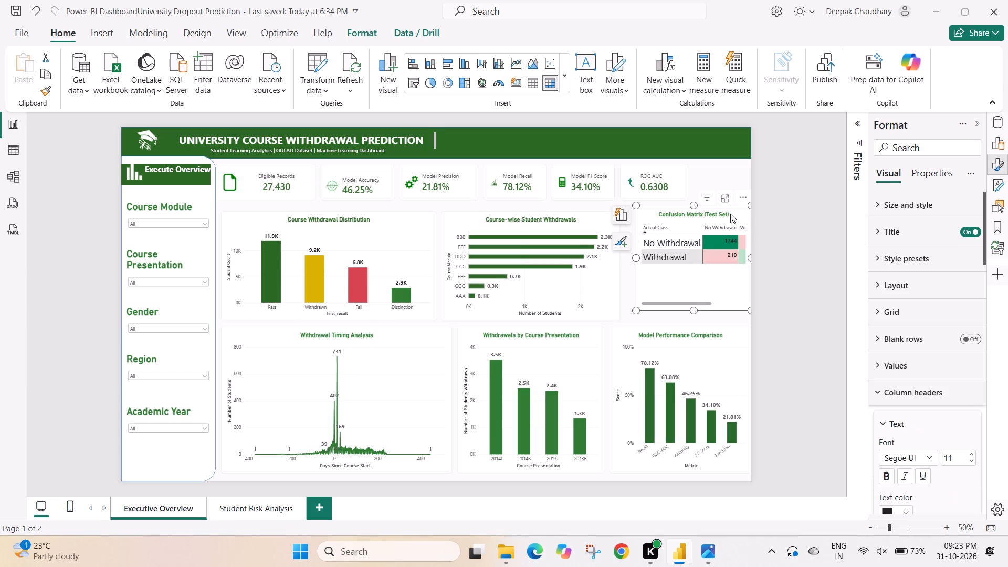
left_click_drag(742, 197, 737, 201)
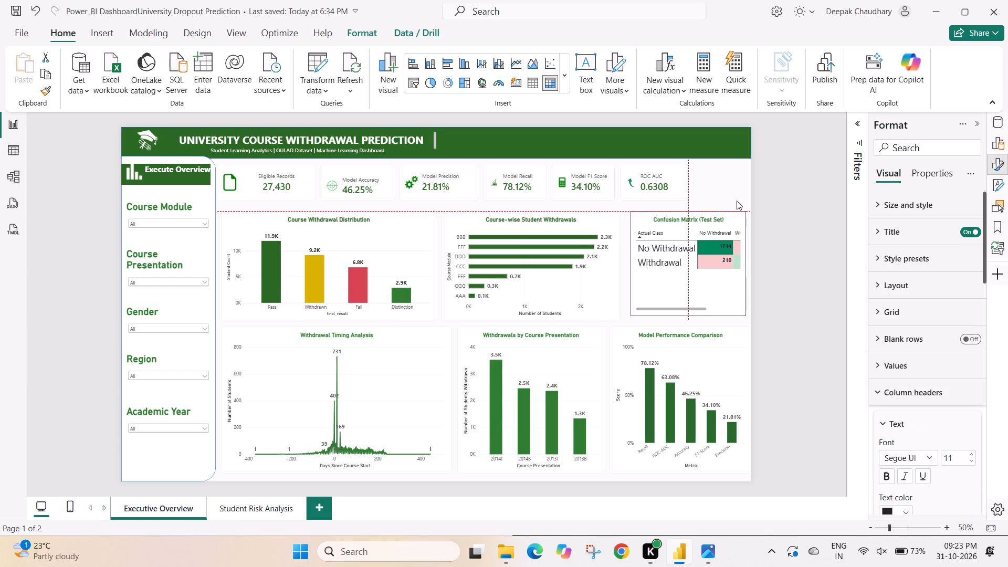
left_click_drag(737, 201, 733, 202)
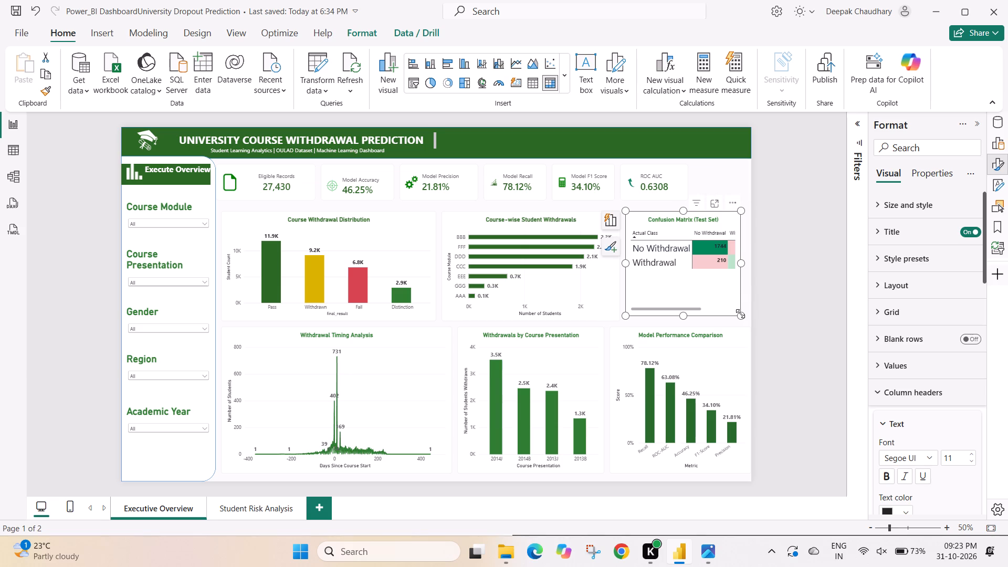
left_click_drag(740, 313, 748, 313)
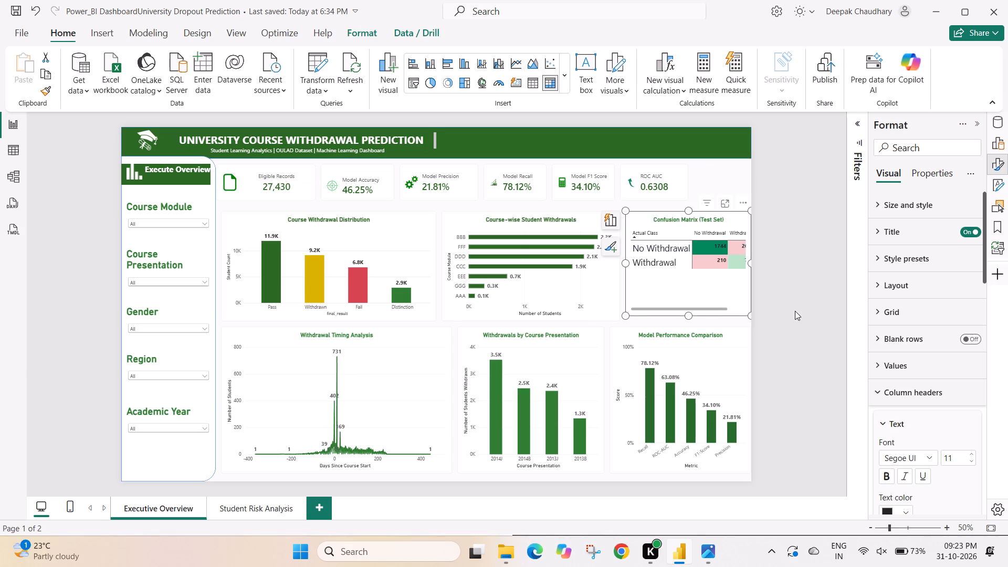
left_click(800, 313)
left_click(794, 308)
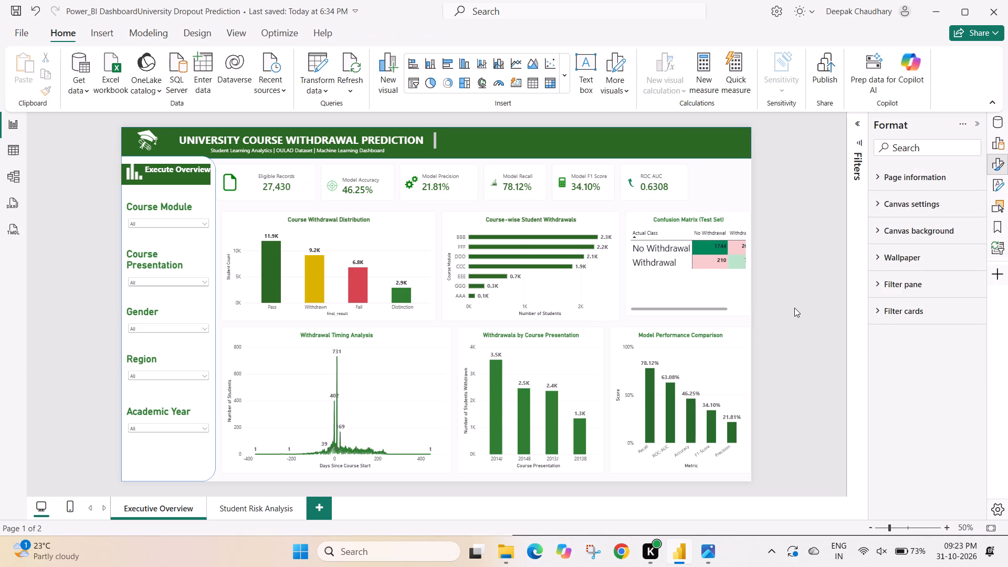
Narrow the Course-wise Student Withdrawals chart slightly by pulling its right edge away from the confusion matrix.
left_click(681, 308)
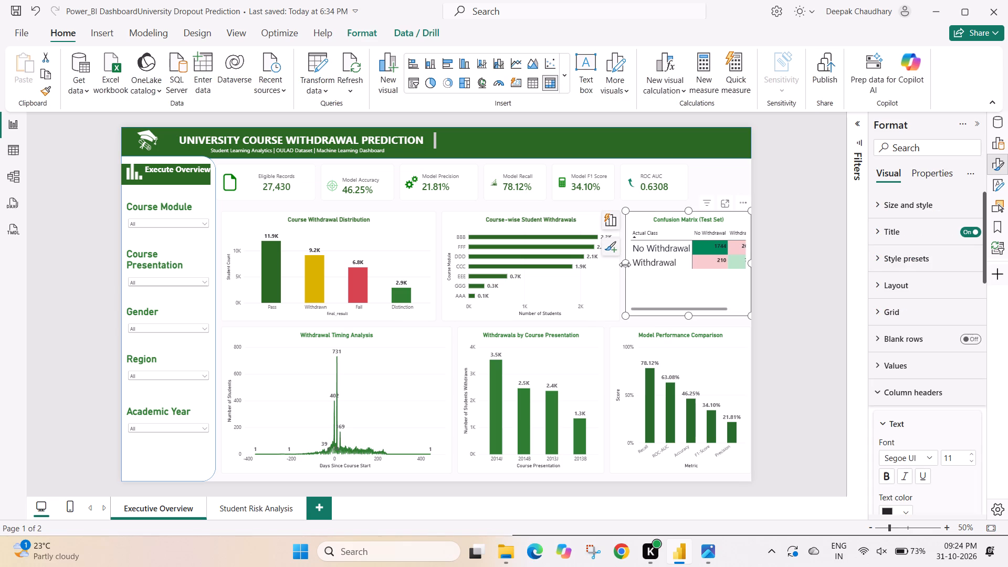
left_click(625, 265)
left_click(600, 274)
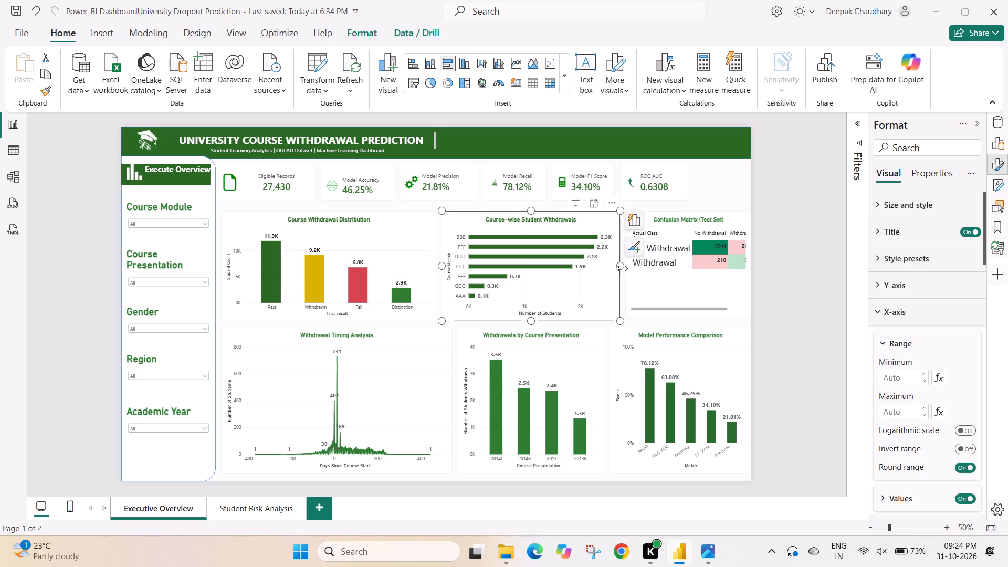
left_click_drag(620, 268, 614, 268)
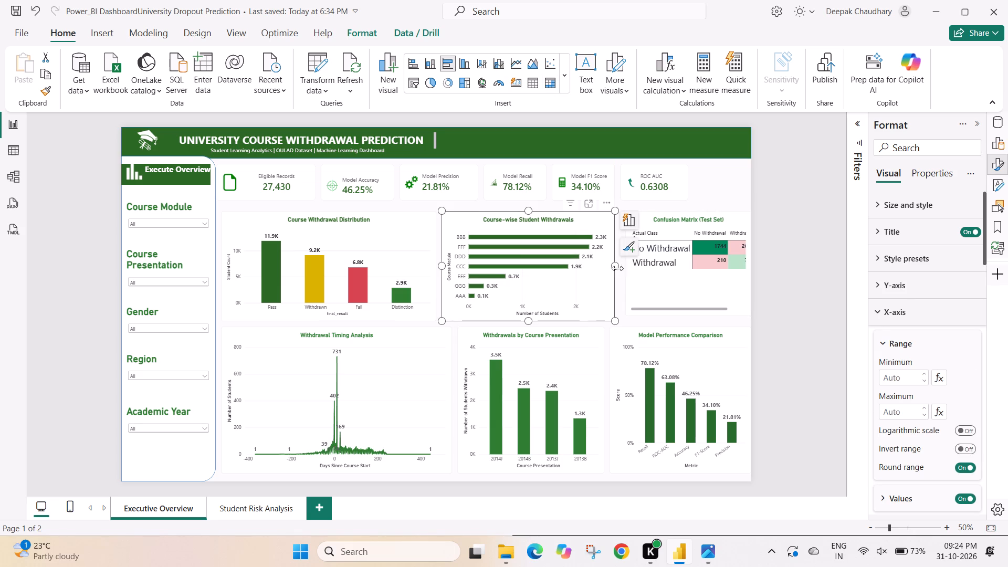
Widen the confusion matrix leftward until it meets the Course-wise Student Withdrawals chart, and deselect it.
left_click(637, 271)
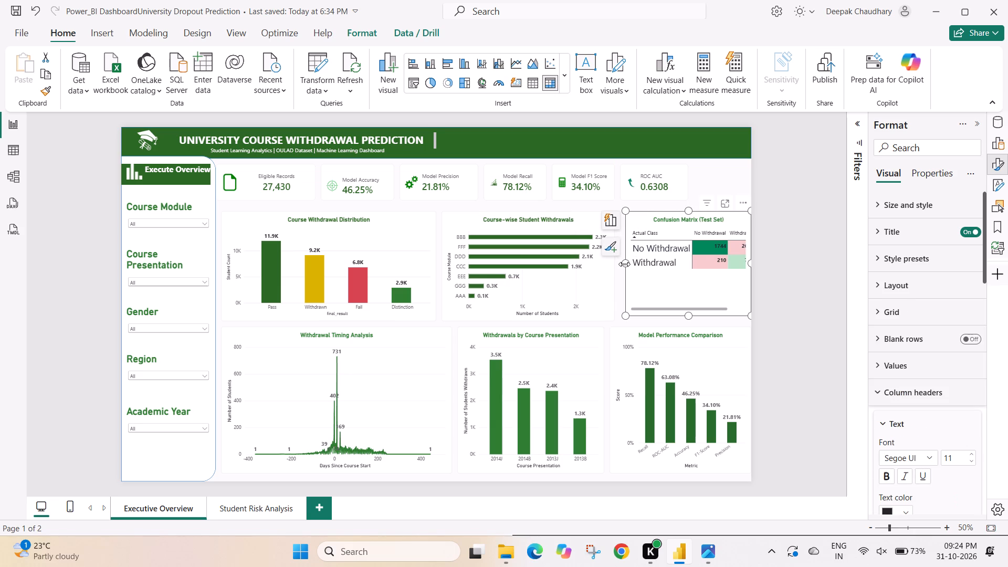
left_click_drag(626, 263, 619, 266)
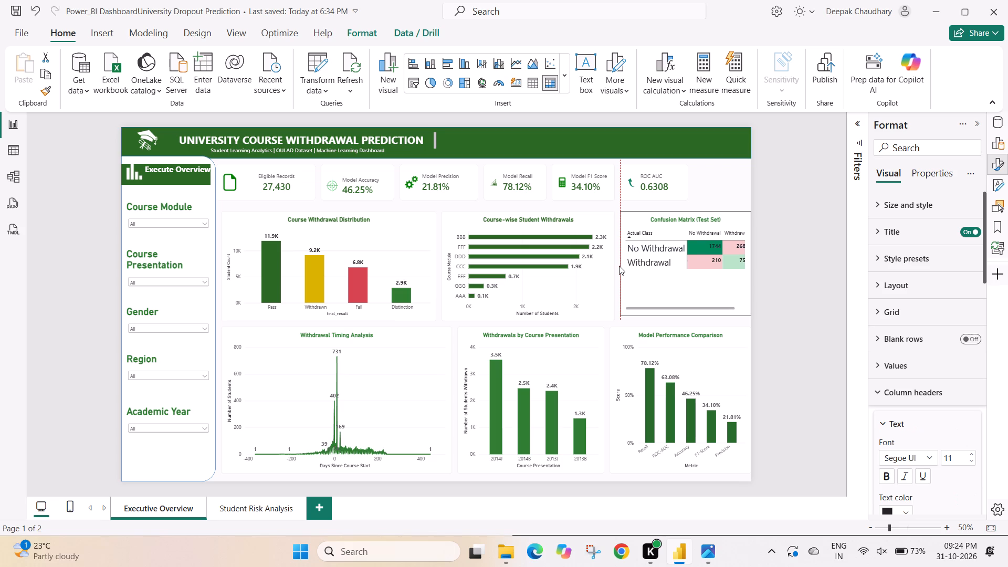
left_click_drag(619, 266, 619, 267)
left_click_drag(619, 267, 618, 267)
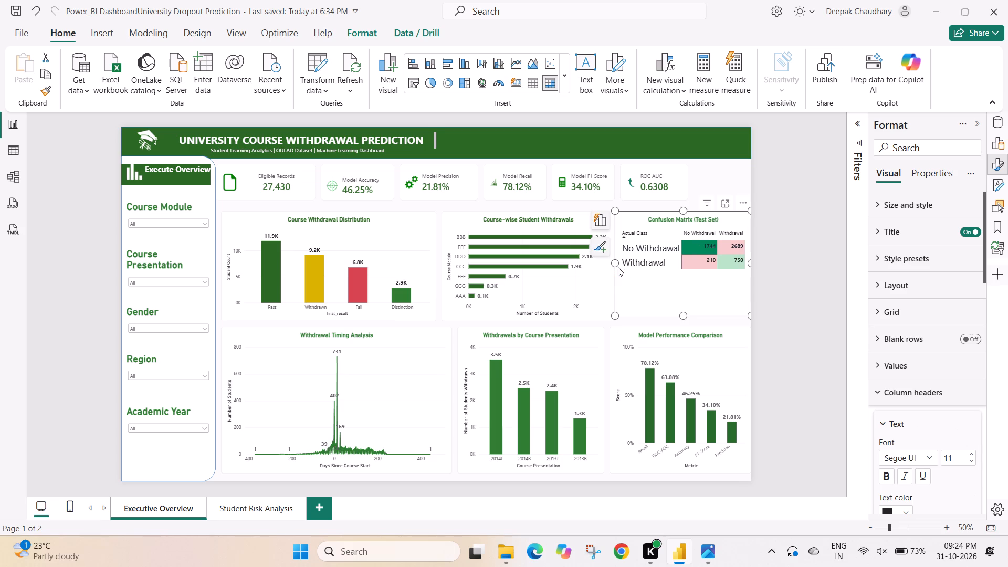
left_click(601, 283)
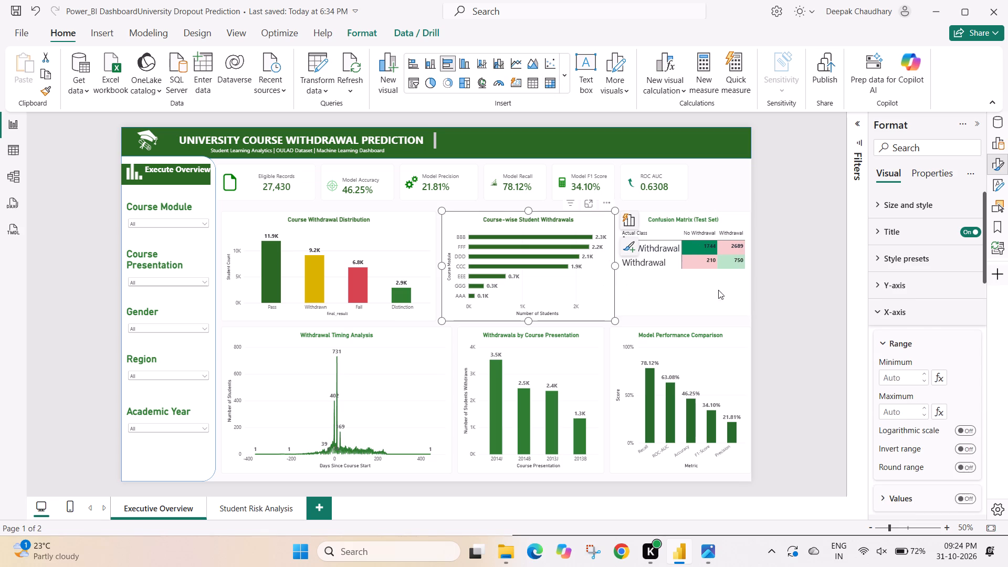
left_click(791, 271)
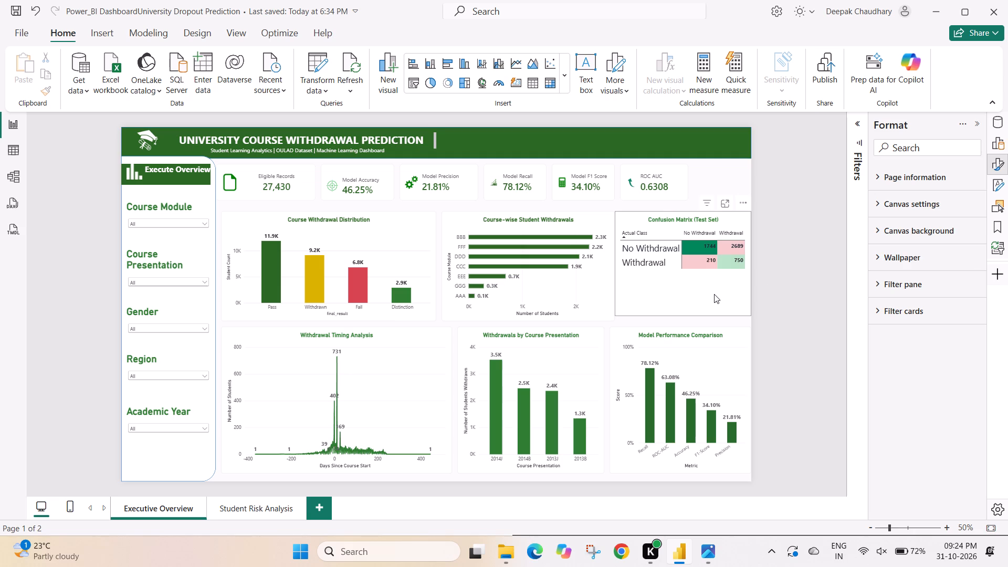
Narrow the Course Withdrawal Distribution chart slightly from its right edge.
left_click(714, 294)
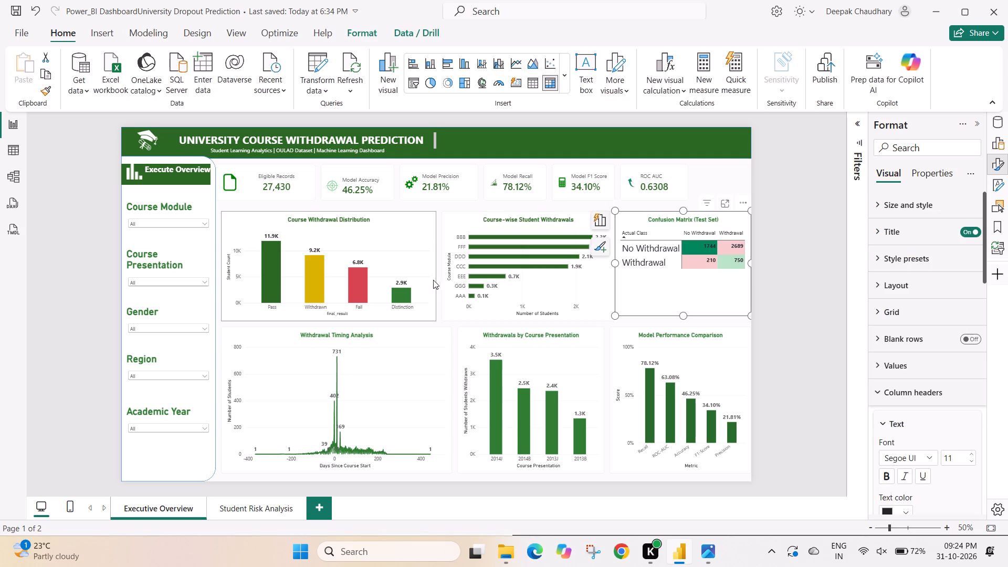
left_click(429, 275)
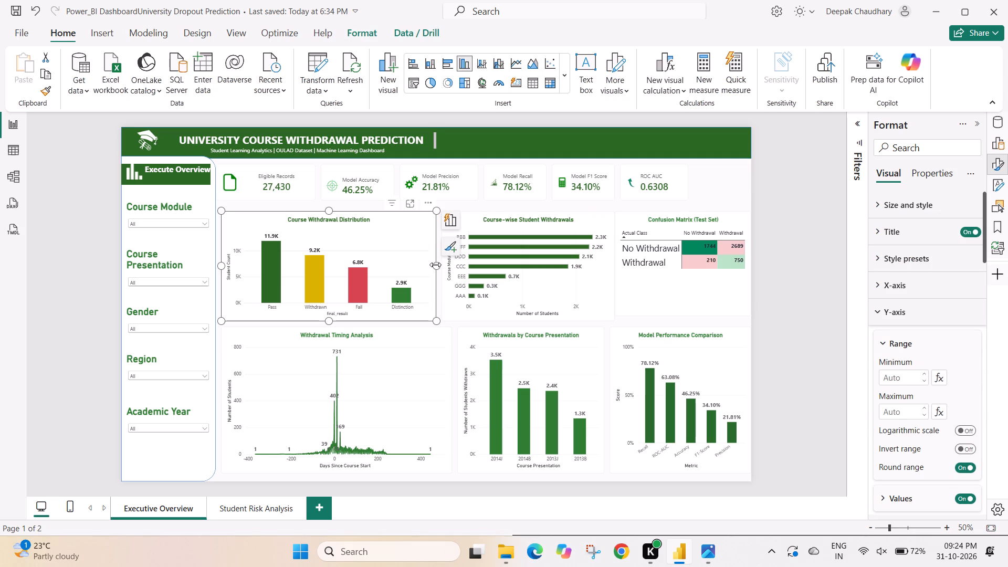
left_click_drag(435, 265, 435, 265)
left_click_drag(435, 265, 429, 265)
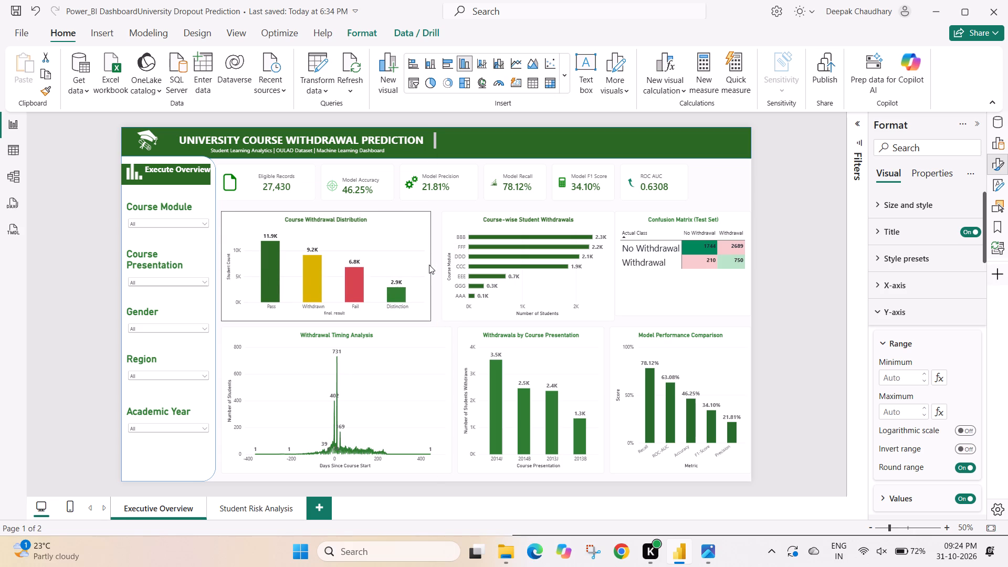
left_click_drag(429, 265, 429, 264)
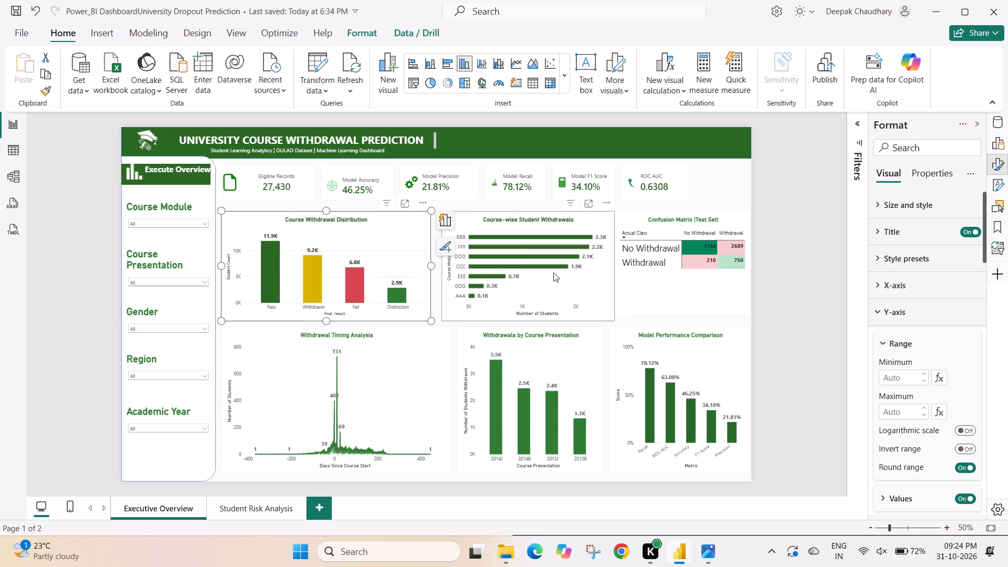
Extend the Course-wise Student Withdrawals chart's left edge toward Course Withdrawal Distribution and pull its right edge in level with Withdrawals by Course Presentation.
left_click(558, 288)
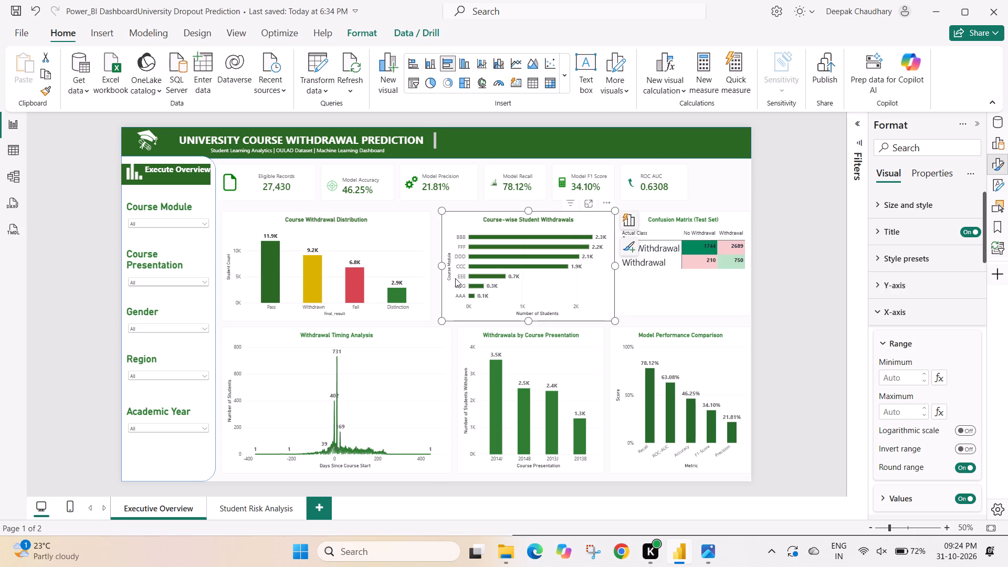
left_click_drag(441, 266, 433, 265)
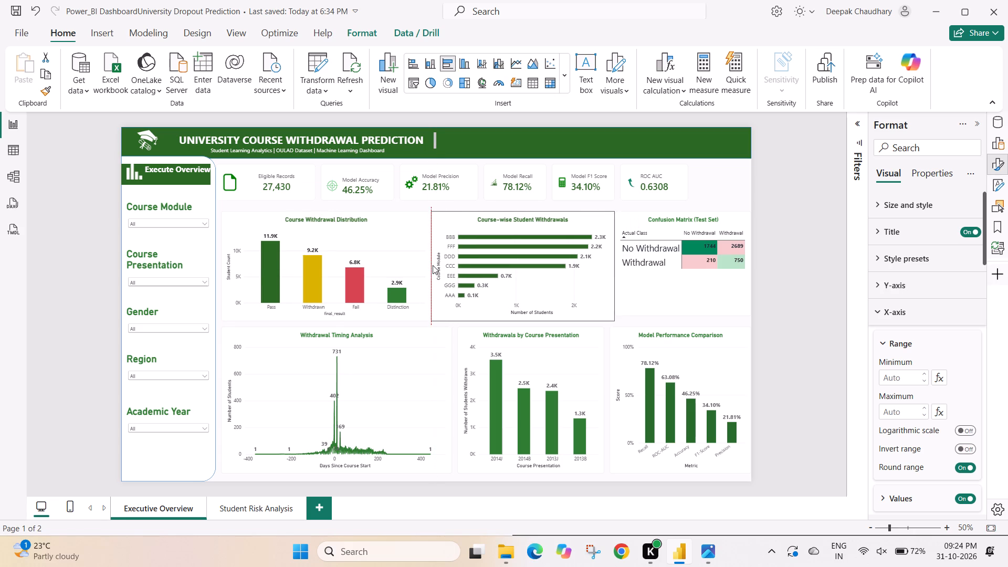
left_click_drag(433, 265, 435, 265)
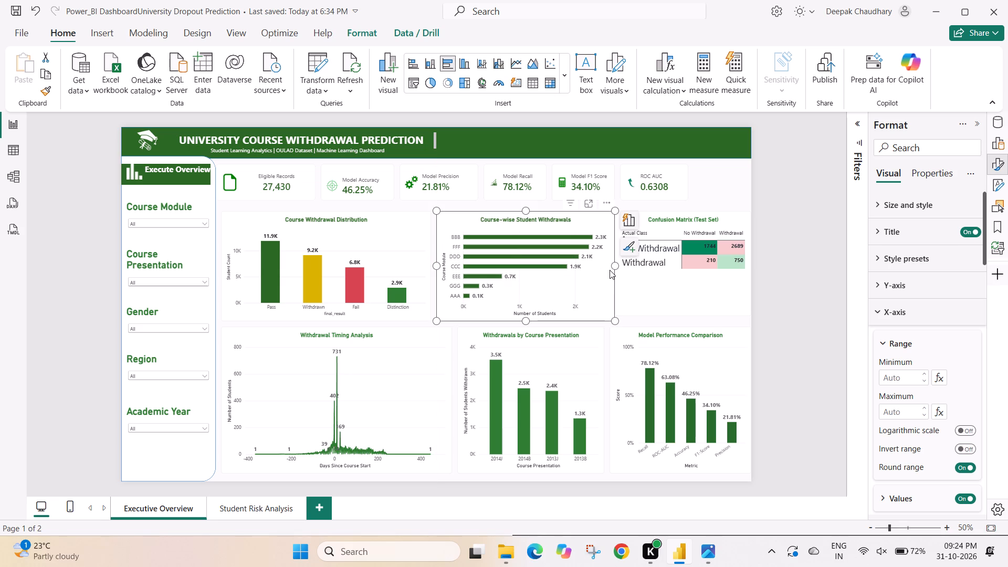
left_click_drag(614, 265, 604, 267)
Extend the confusion matrix left in line with Model Performance Comparison and down level with the neighbouring charts' bottoms, and deselect it.
left_click(647, 272)
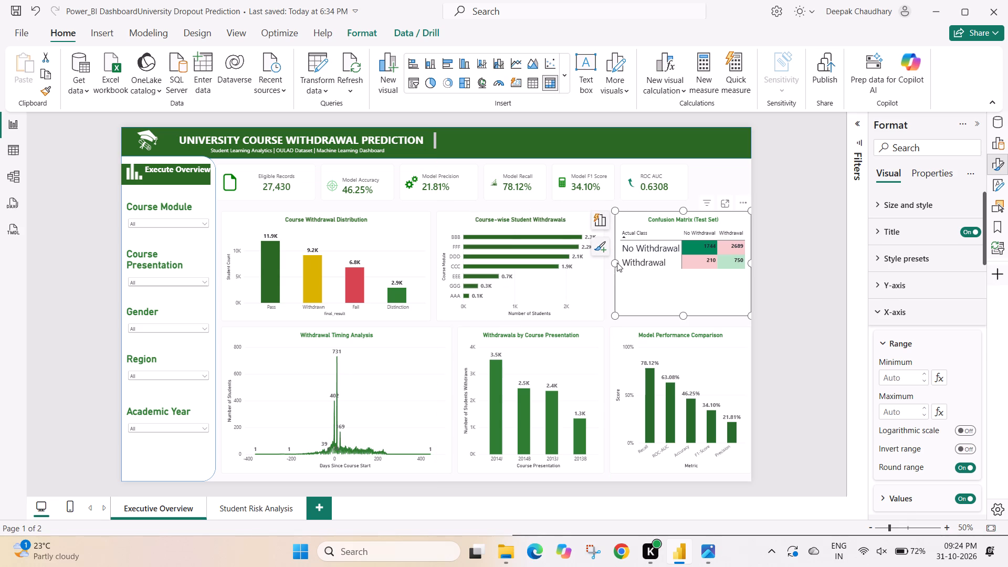
left_click_drag(616, 262, 606, 263)
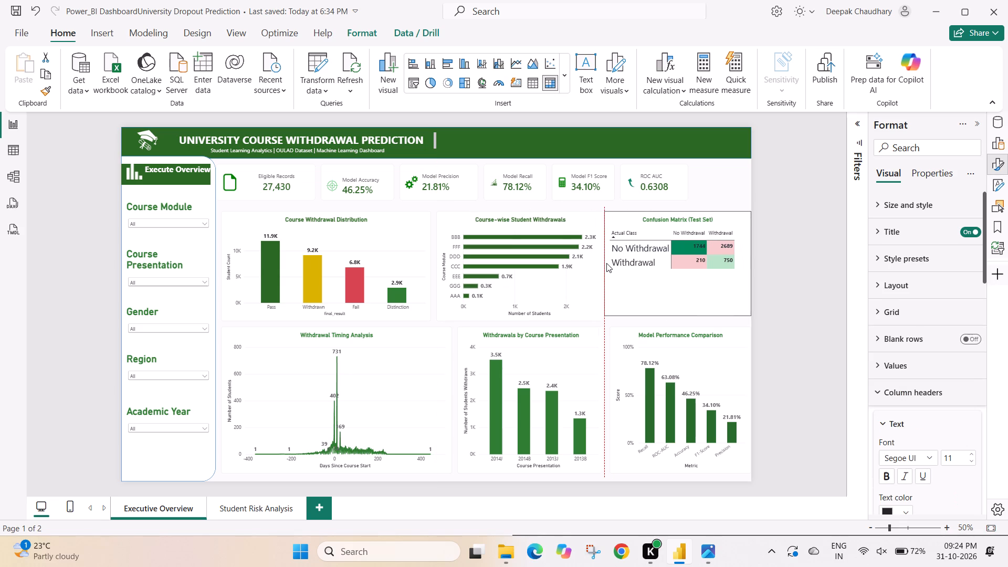
left_click_drag(606, 263, 611, 263)
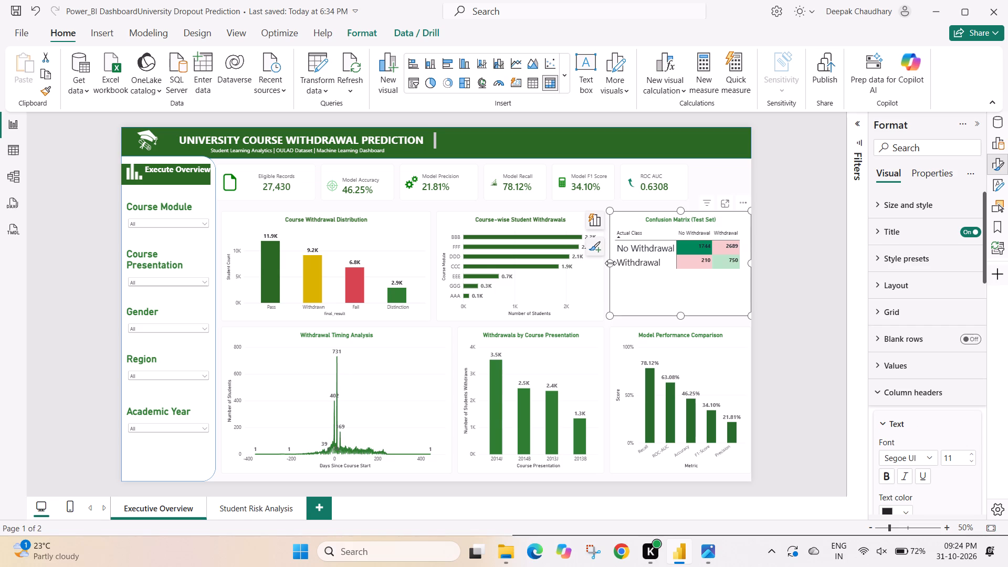
left_click(683, 315)
left_click(797, 273)
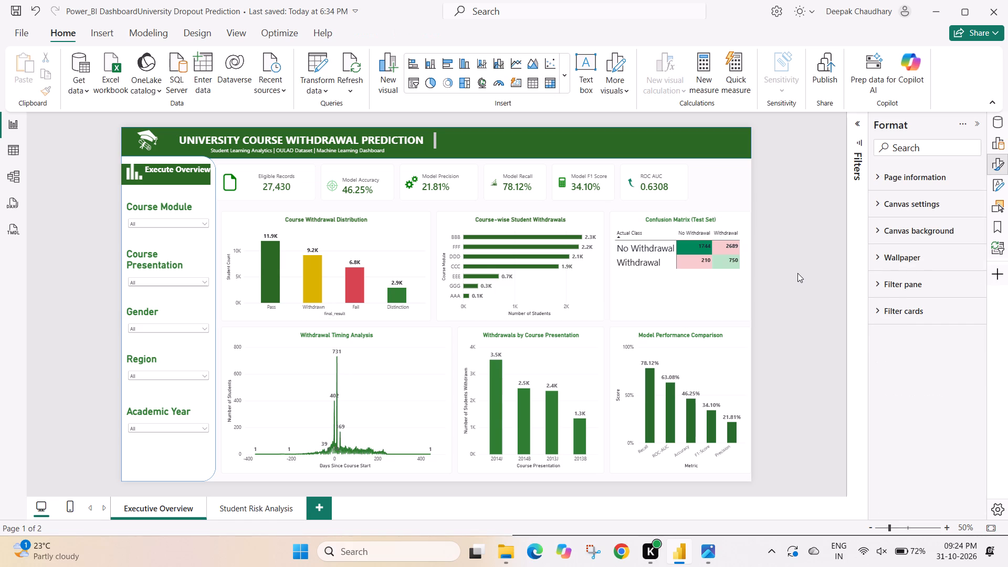
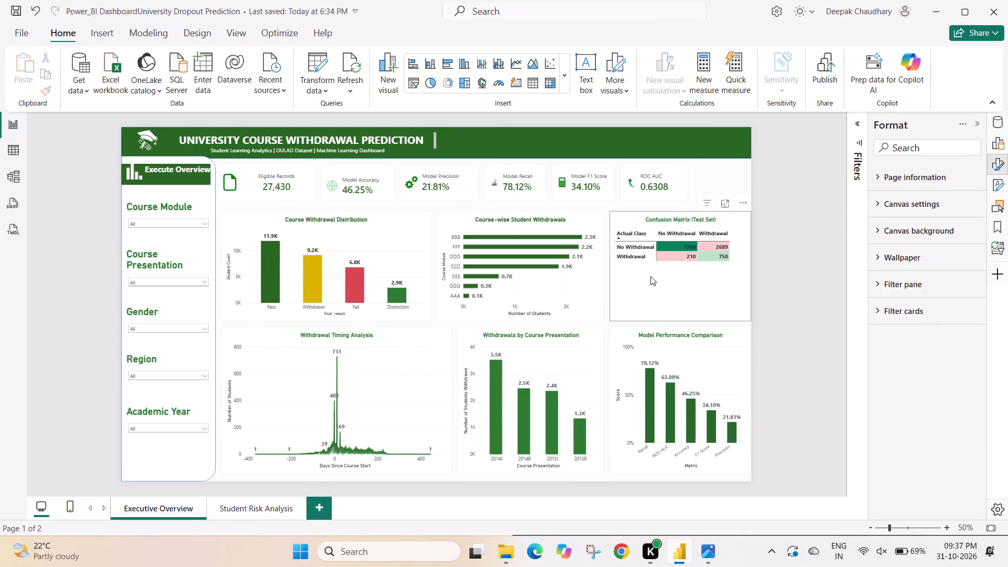
left_click(816, 198)
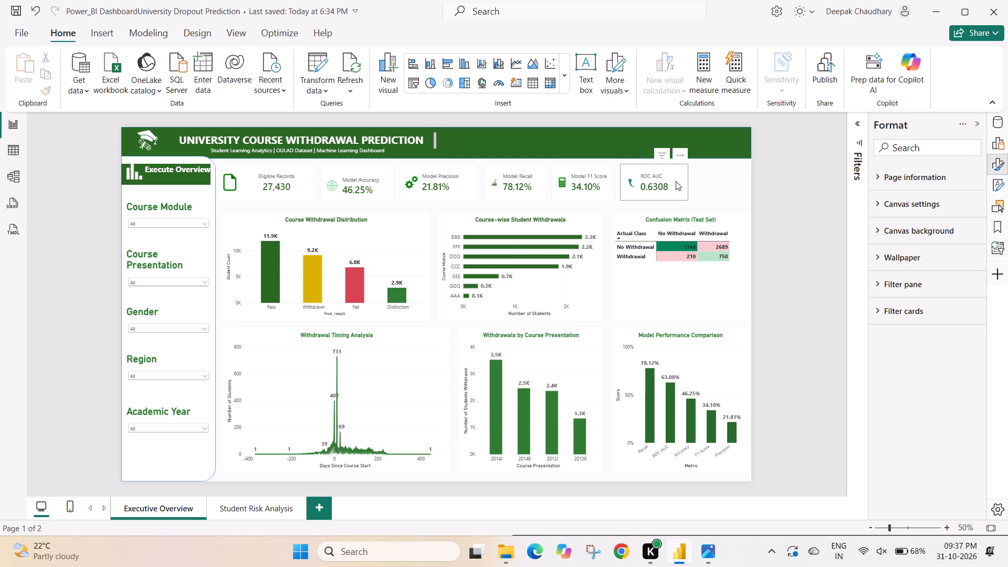
left_click_drag(676, 181, 689, 181)
left_click_drag(689, 181, 713, 177)
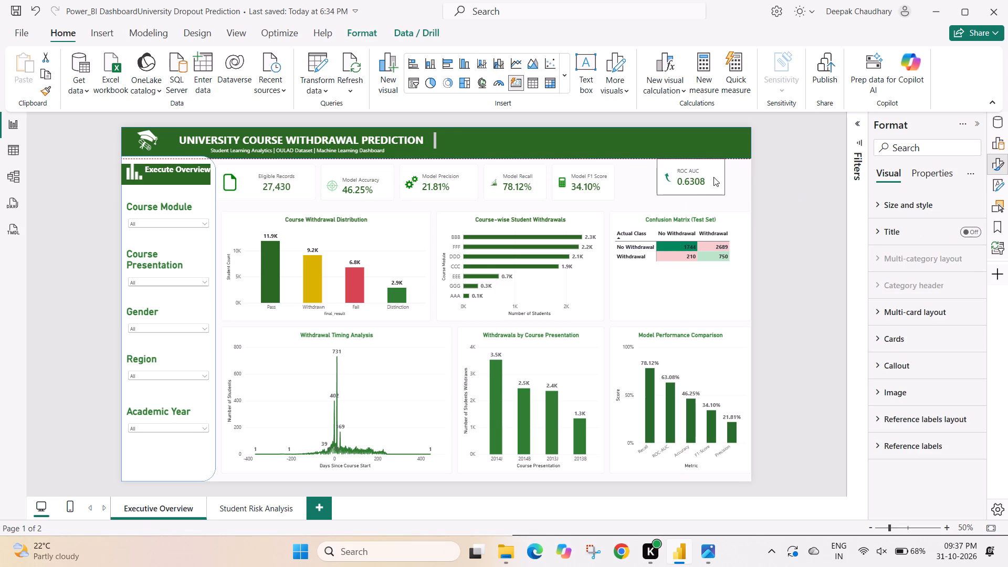
left_click_drag(713, 177, 727, 181)
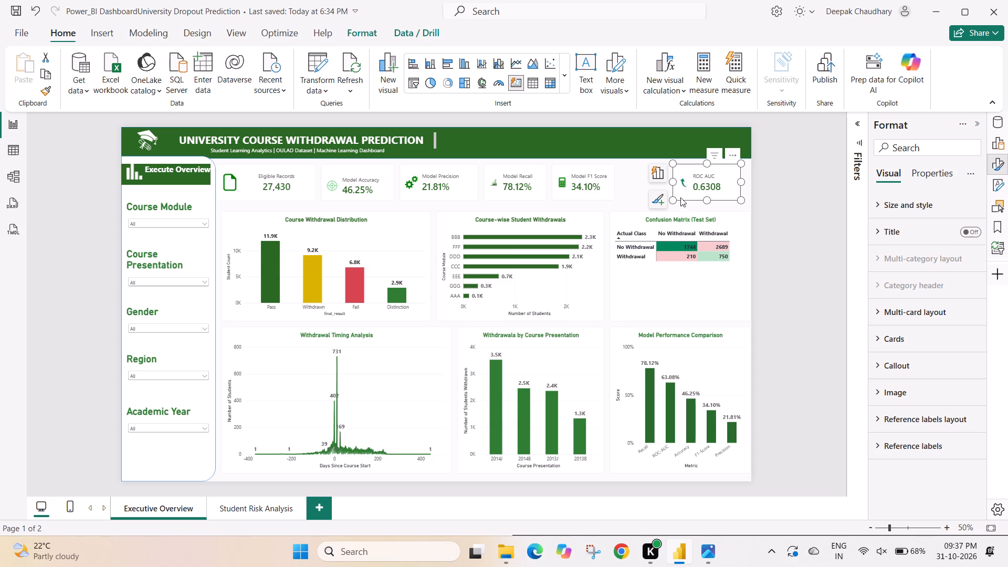
left_click_drag(674, 184, 665, 184)
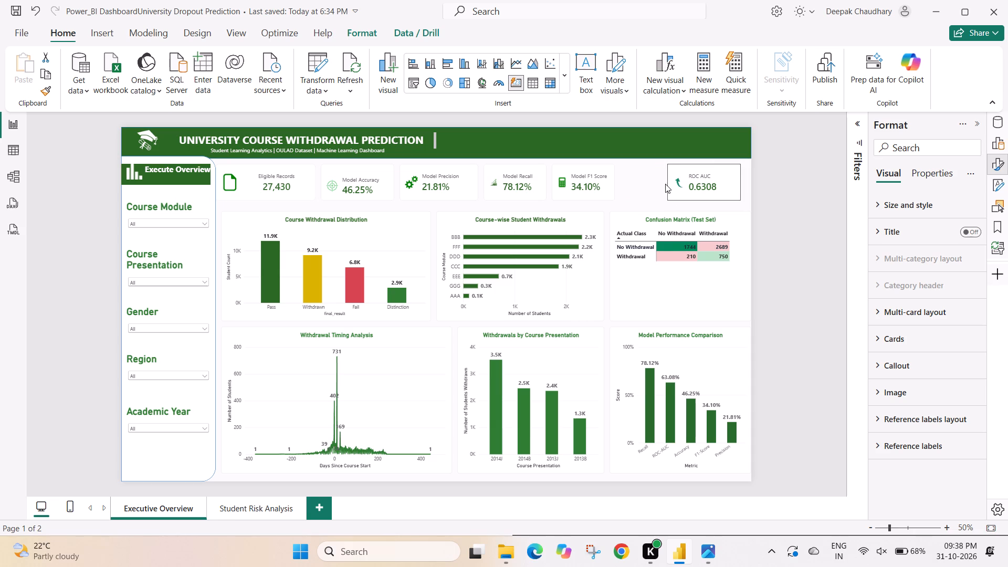
left_click_drag(665, 184, 663, 184)
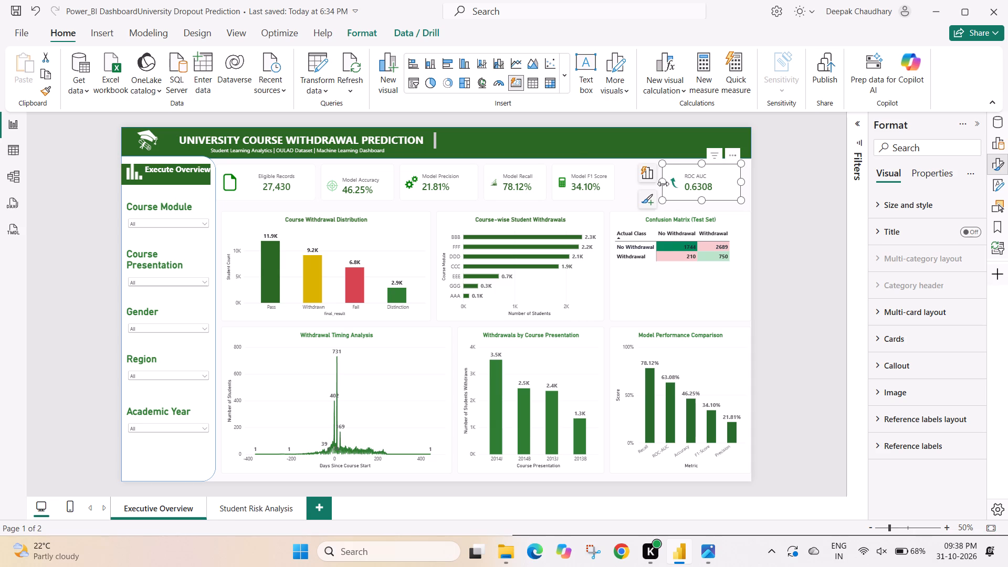
Move the Model F1 Score card right toward the ROC AUC card, widen it on its left side, and deselect it.
left_click(602, 186)
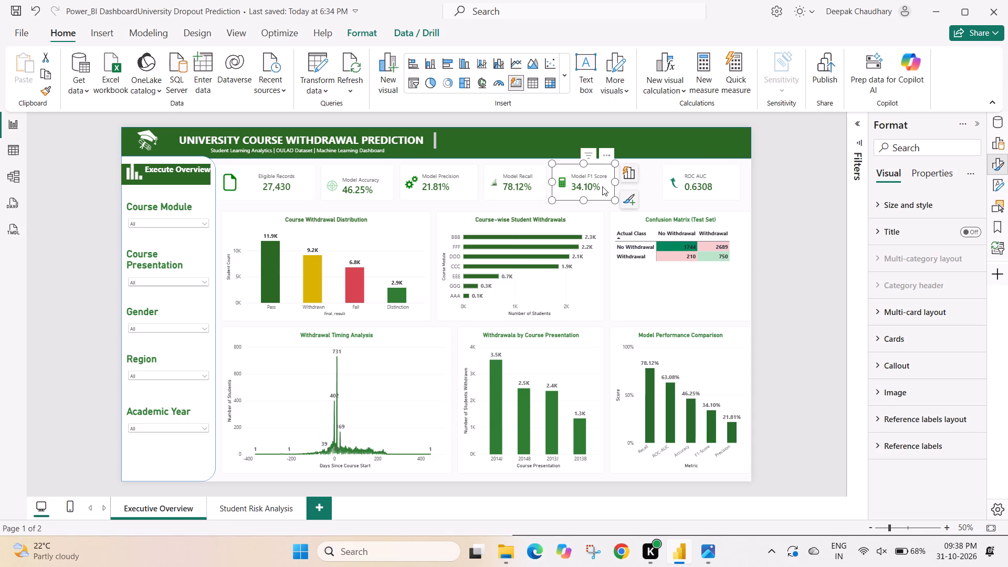
left_click_drag(602, 186, 611, 186)
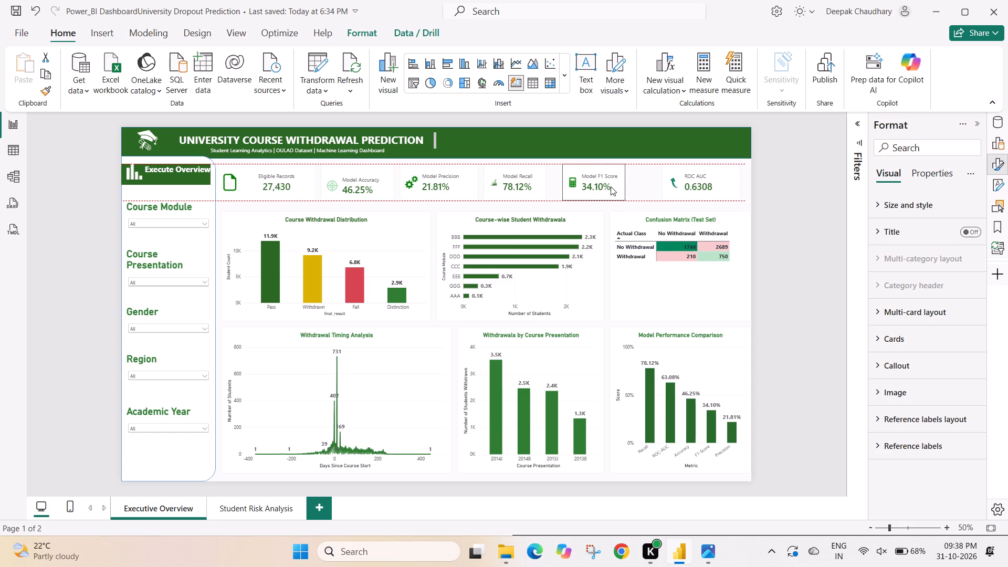
left_click_drag(611, 186, 623, 184)
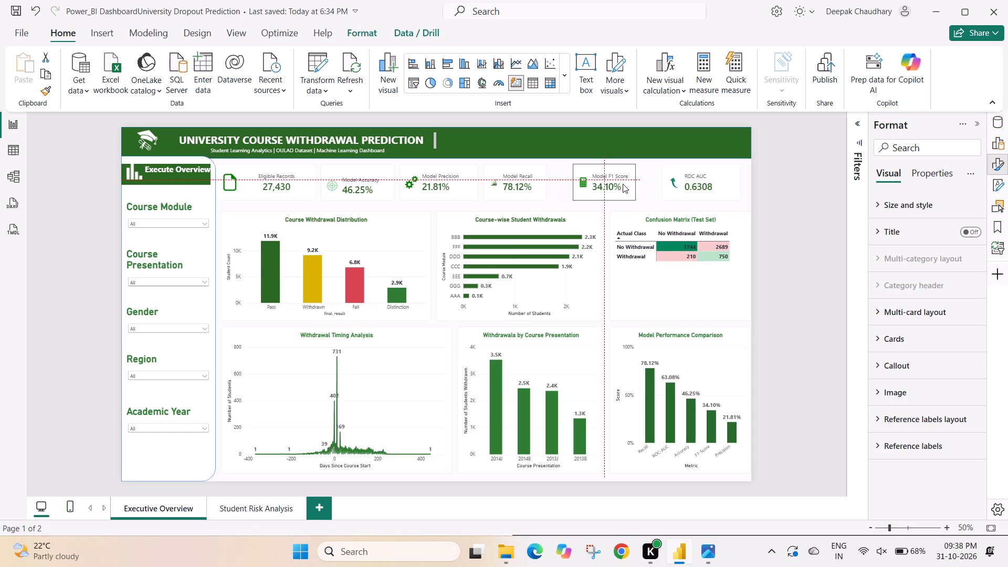
left_click_drag(623, 184, 634, 182)
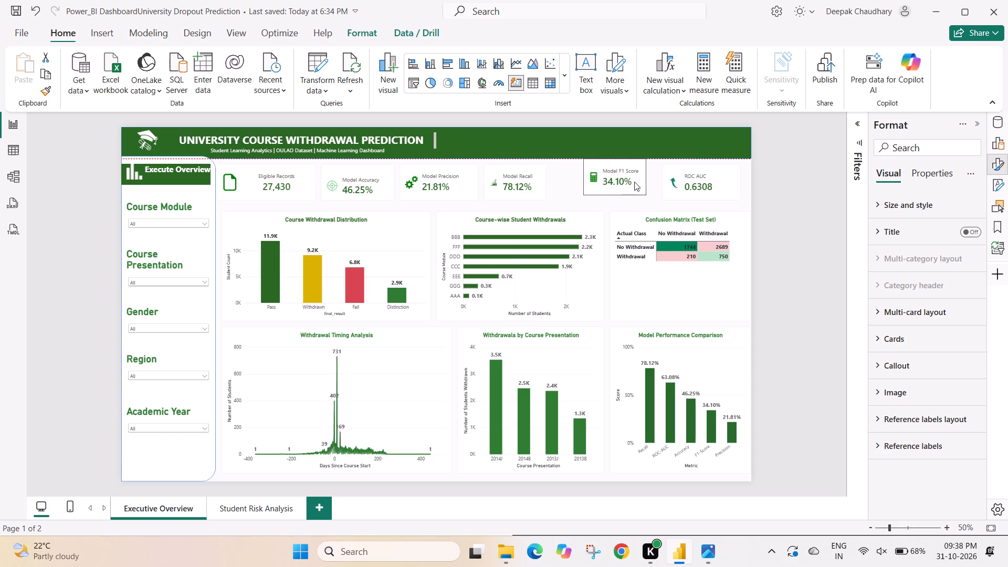
left_click_drag(634, 182, 637, 184)
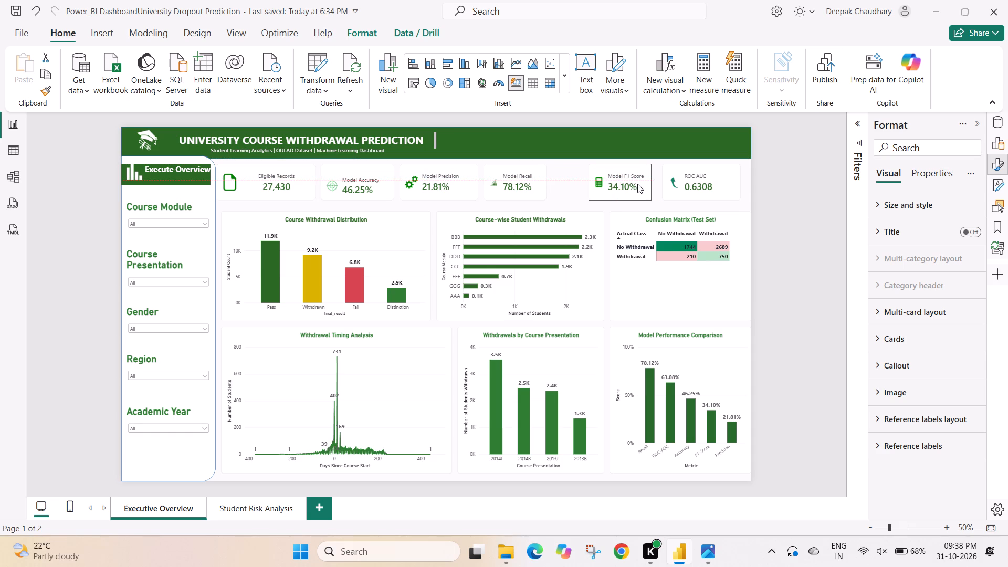
left_click_drag(637, 184, 640, 184)
left_click_drag(640, 184, 644, 183)
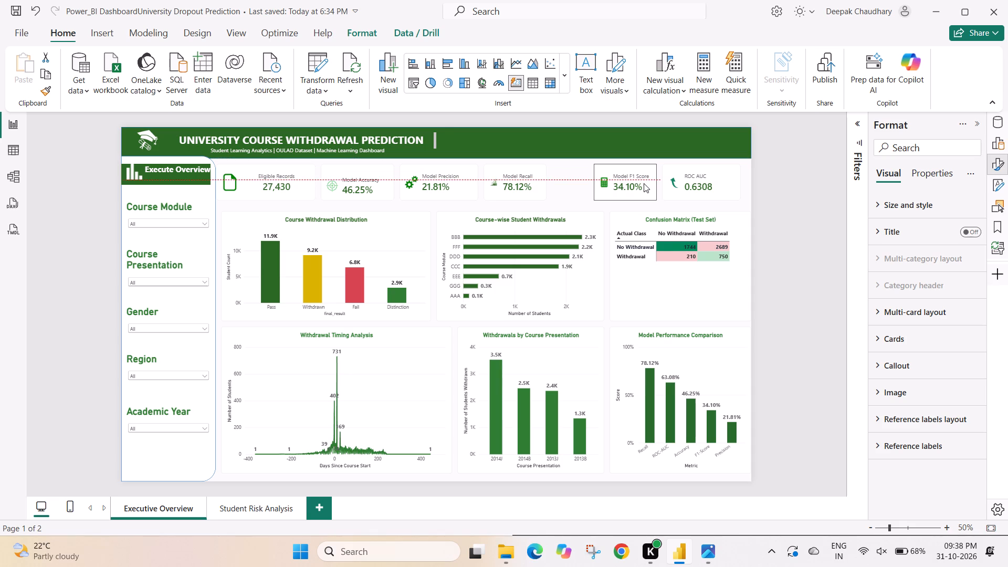
left_click_drag(644, 183, 644, 185)
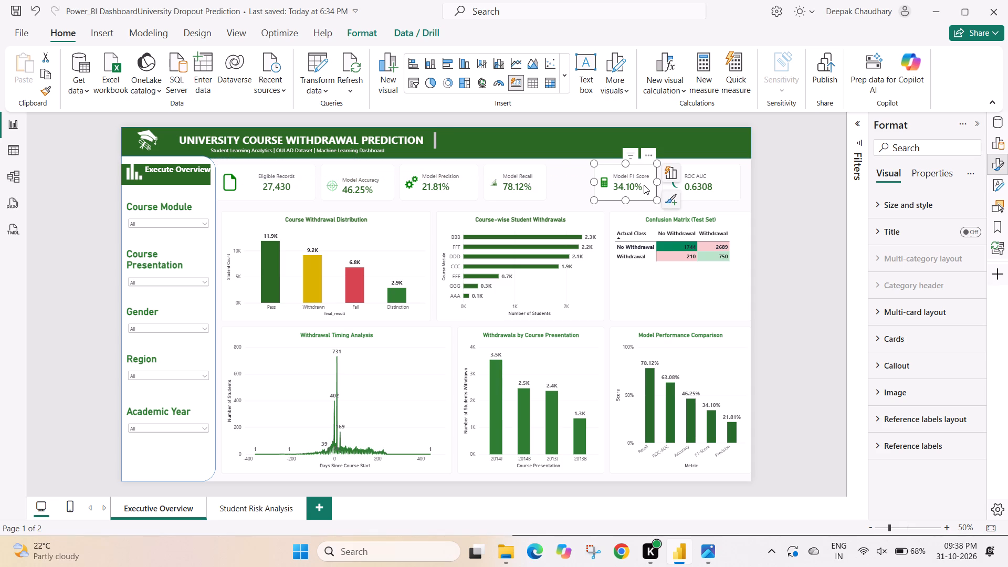
left_click_drag(595, 182, 579, 178)
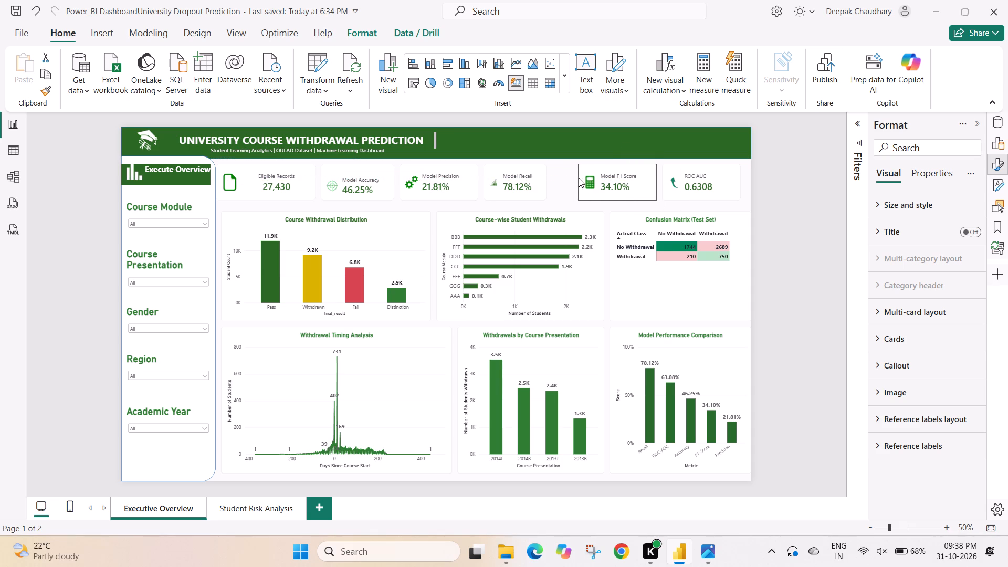
left_click_drag(579, 178, 577, 172)
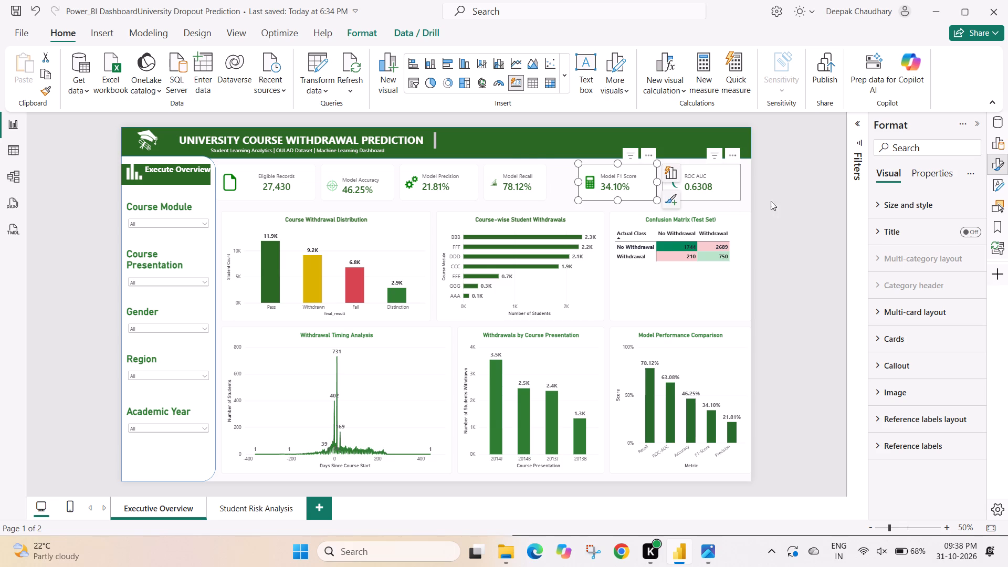
left_click(782, 205)
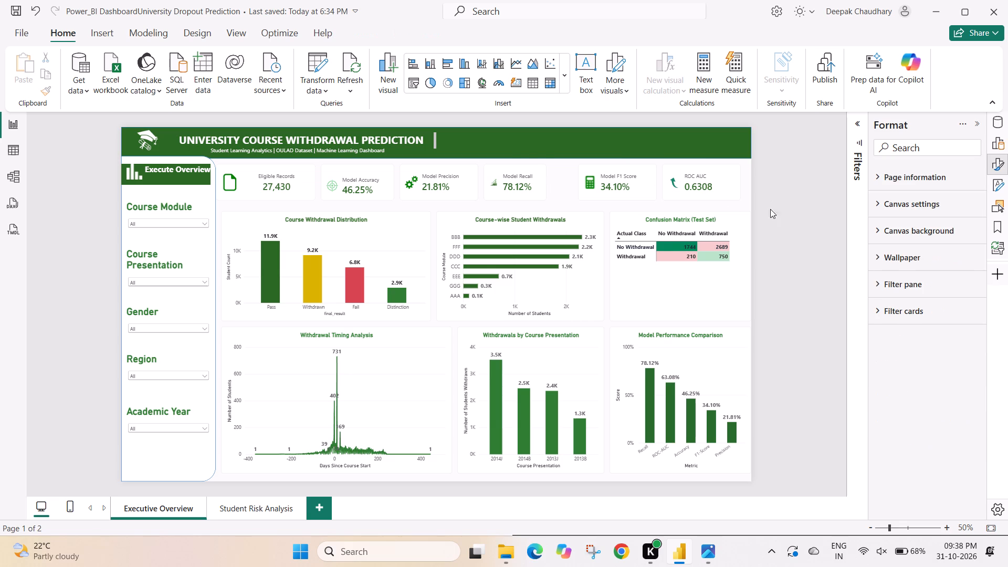
Move the Model Recall card right toward the Model F1 Score card, widen it slightly on its left side, and deselect it.
left_click(534, 176)
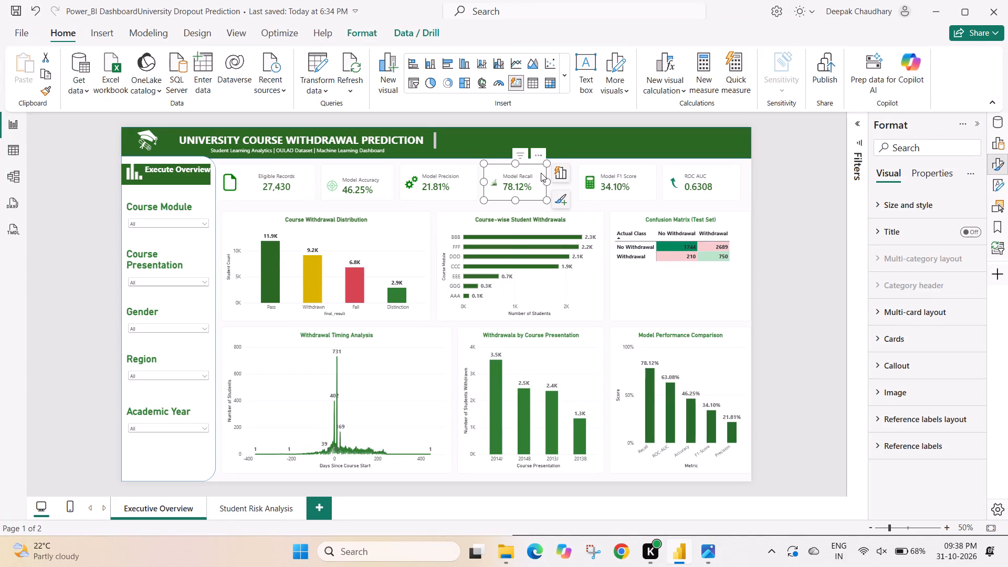
left_click_drag(540, 173, 548, 173)
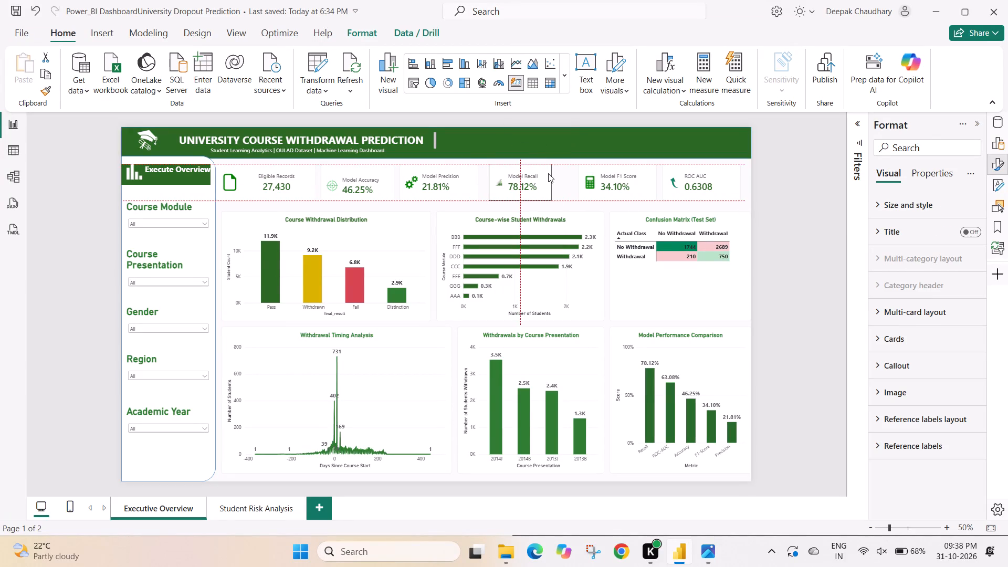
left_click_drag(548, 173, 561, 173)
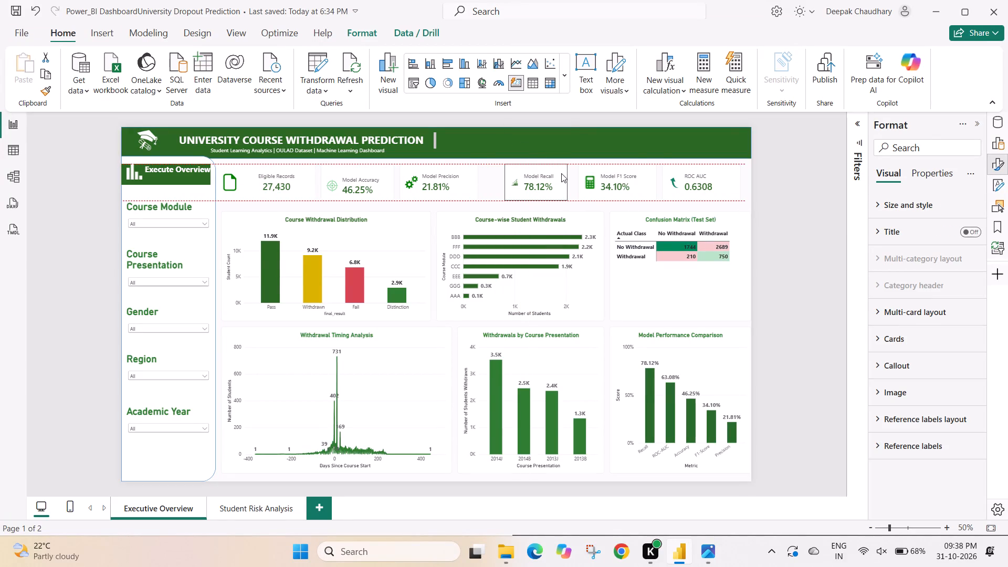
left_click_drag(561, 173, 563, 173)
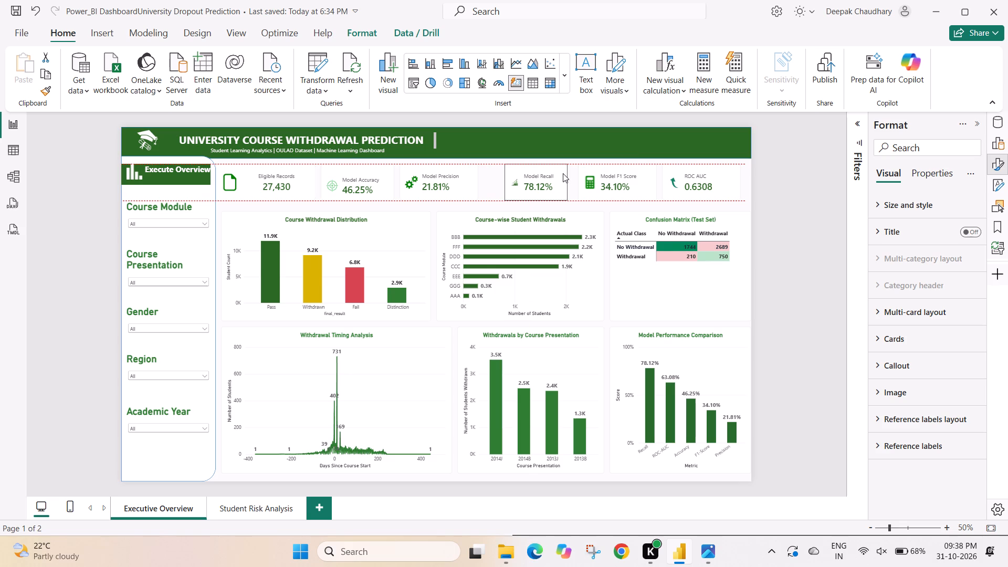
left_click_drag(563, 173, 563, 173)
left_click_drag(512, 183, 503, 181)
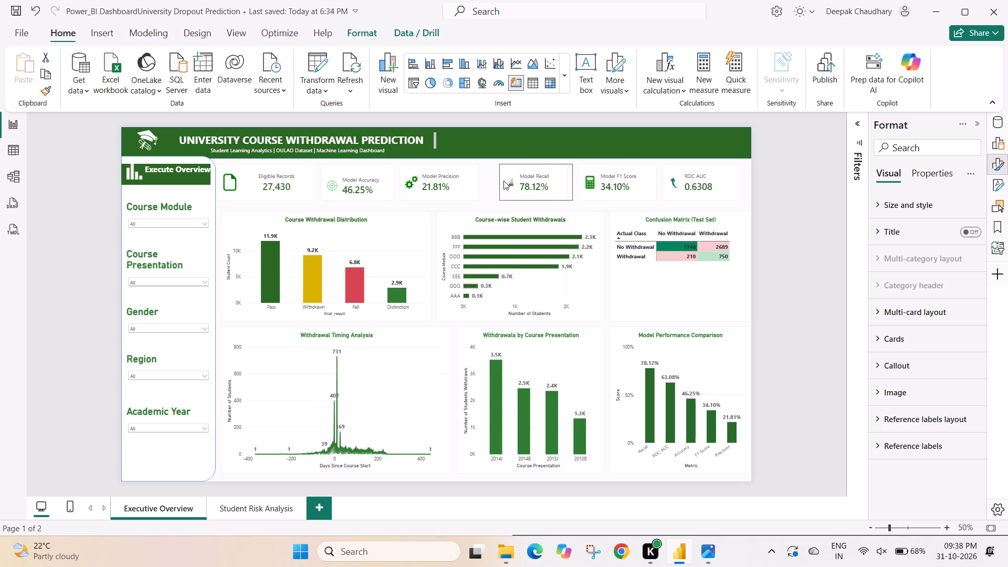
left_click_drag(503, 181, 501, 180)
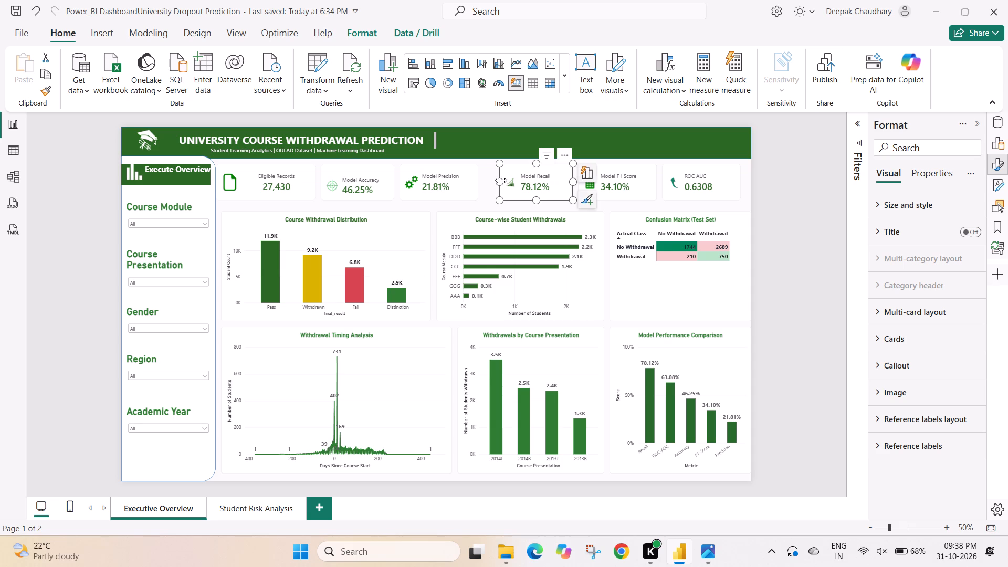
left_click(812, 186)
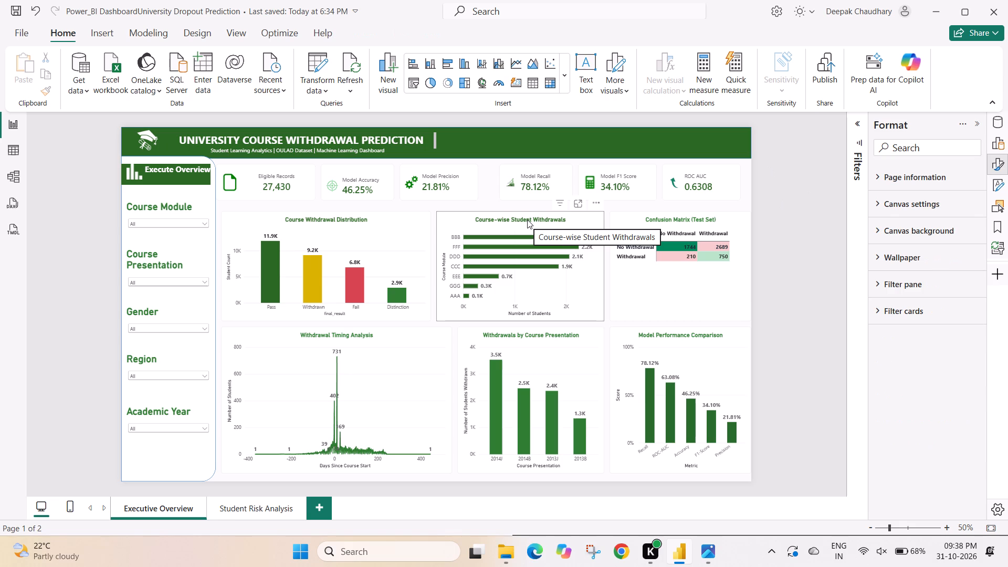
Shift the Model Precision card right in the KPI row, closer to the Model Recall card.
left_click(476, 184)
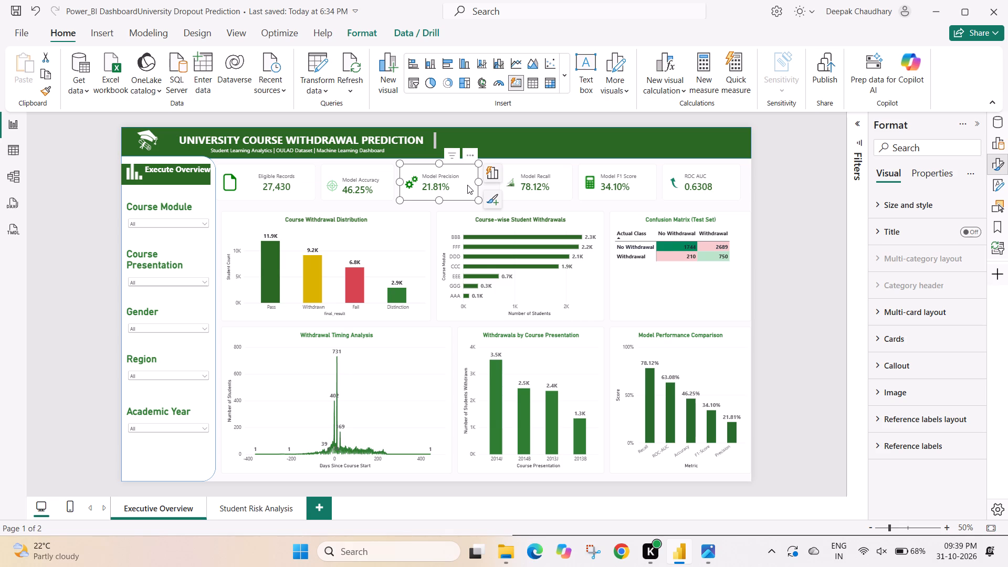
left_click_drag(467, 185, 479, 185)
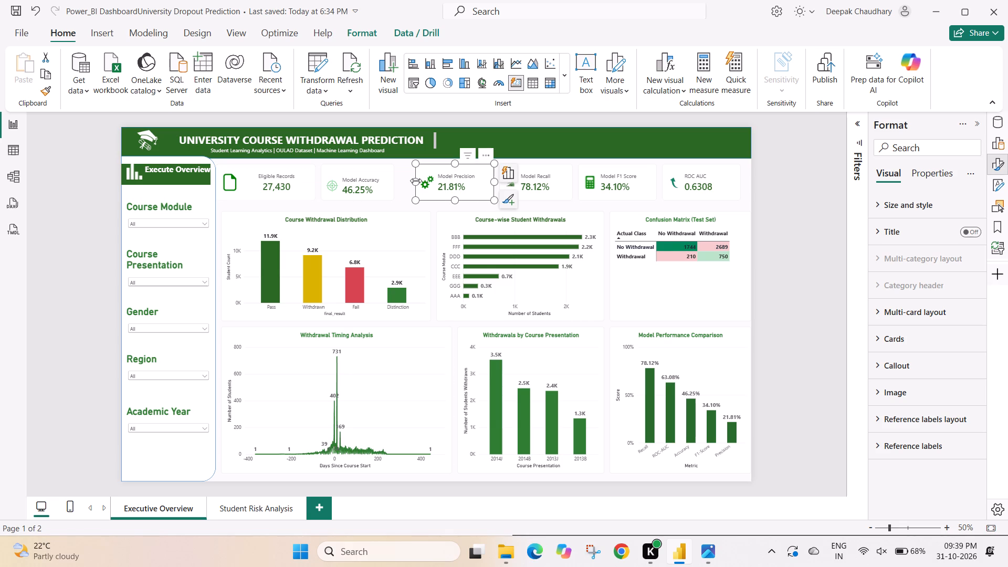
left_click_drag(416, 181, 413, 180)
left_click_drag(413, 180, 411, 180)
Move the Model Accuracy card right toward the Model Precision card, widen it slightly on its left side, and deselect it.
left_click(387, 181)
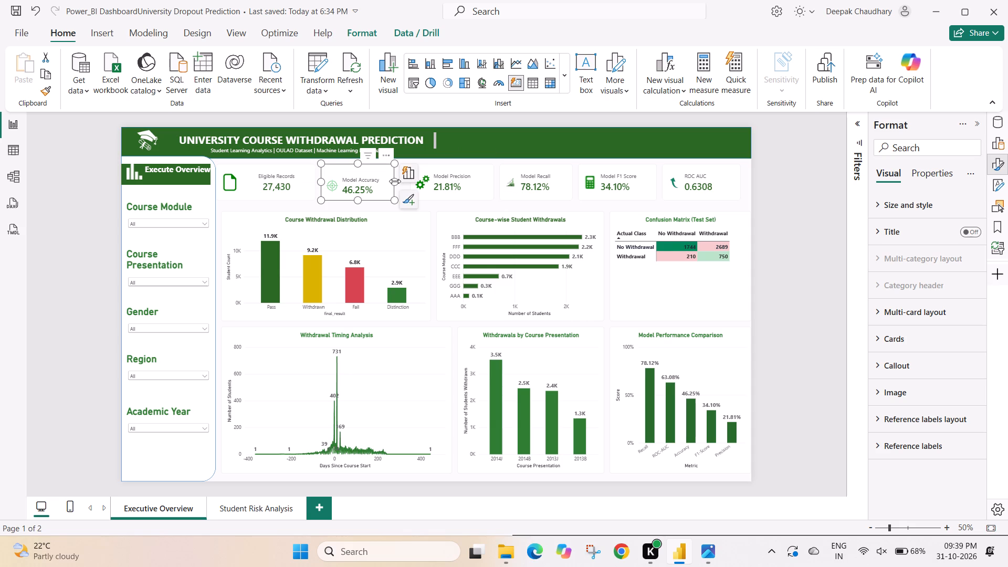
left_click_drag(387, 173, 393, 173)
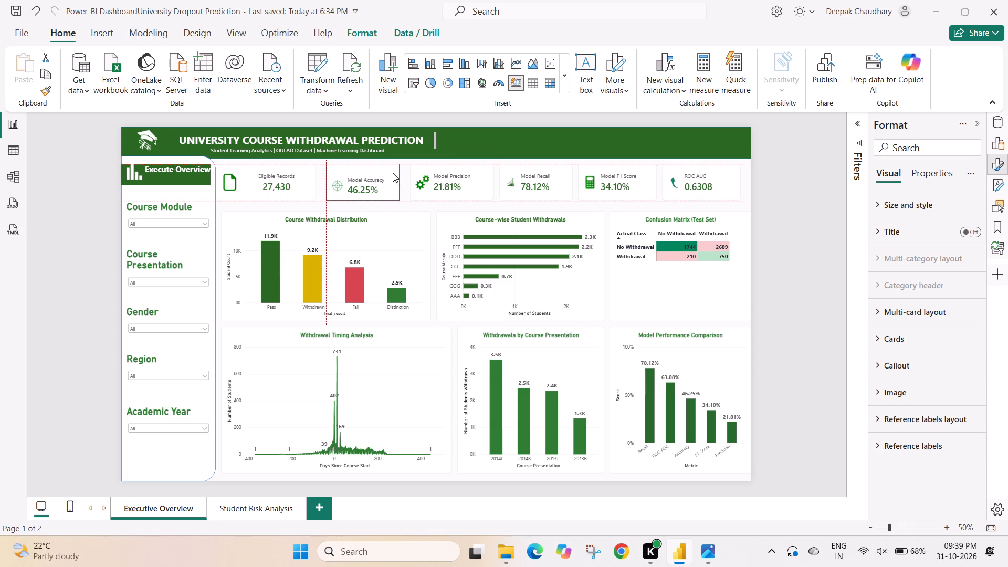
left_click_drag(393, 173, 398, 173)
left_click_drag(334, 182, 331, 182)
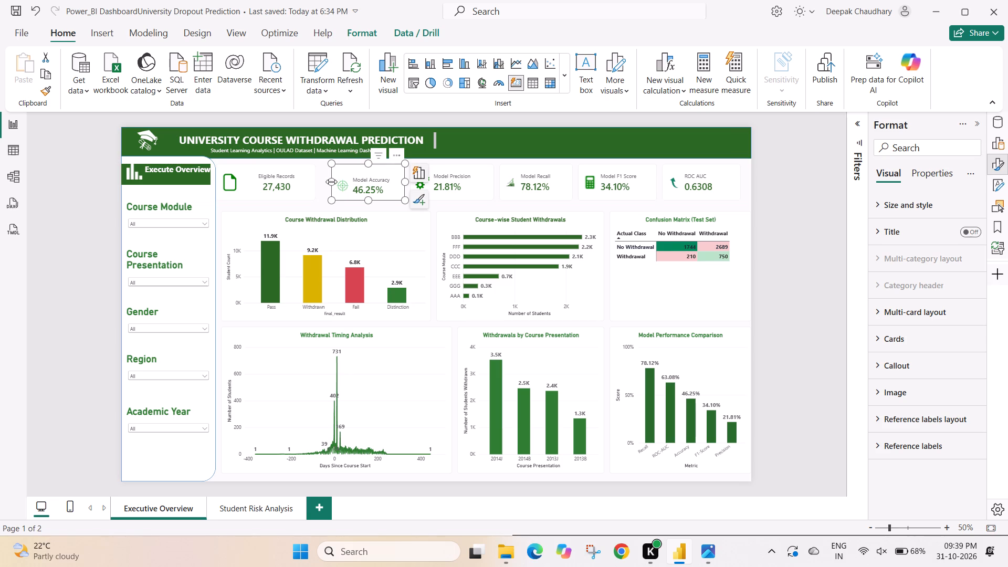
left_click_drag(331, 182, 322, 180)
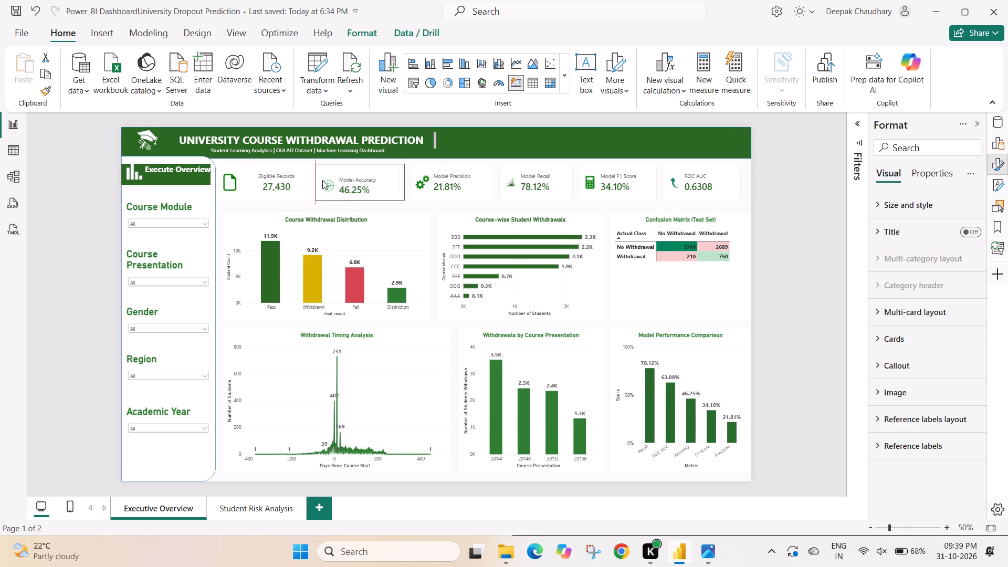
left_click_drag(322, 180, 324, 178)
left_click_drag(324, 178, 324, 178)
left_click(806, 224)
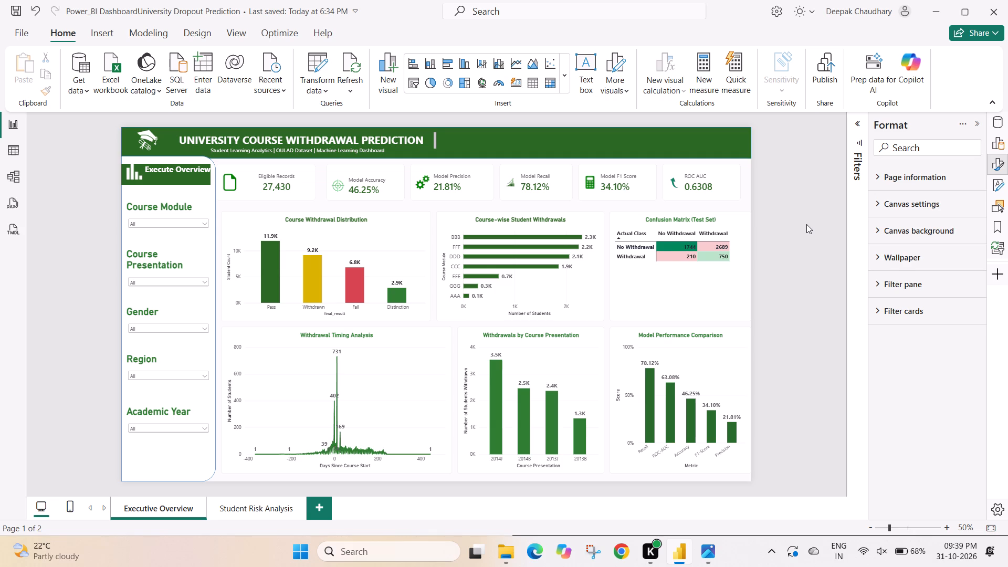
key("Print")
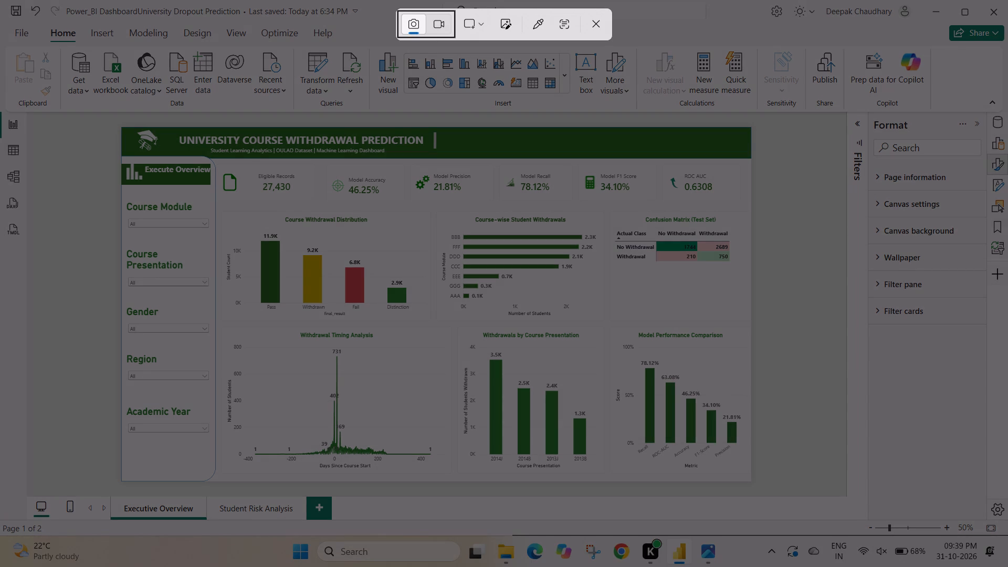
left_click_drag(116, 115, 774, 491)
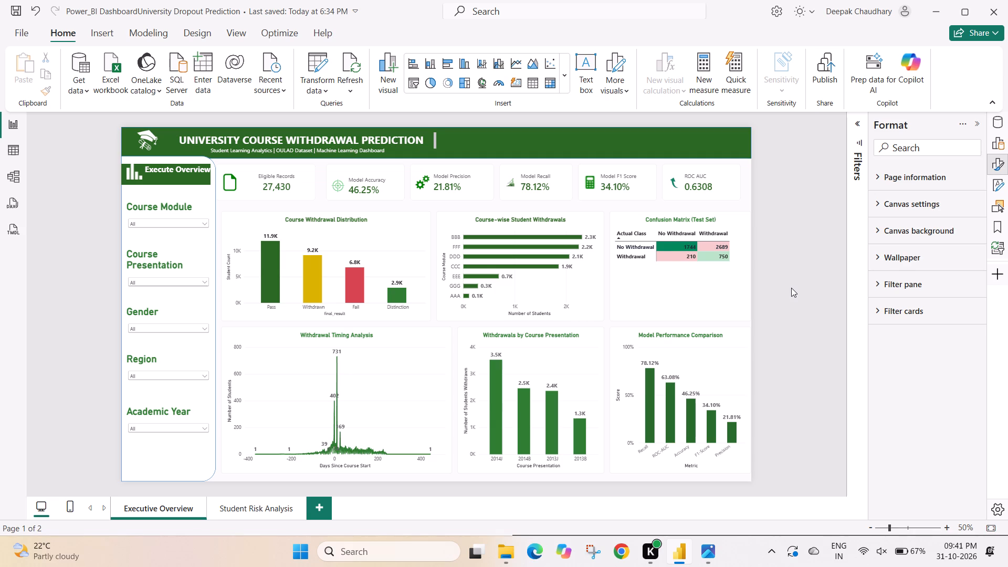
key("ctrl+s")
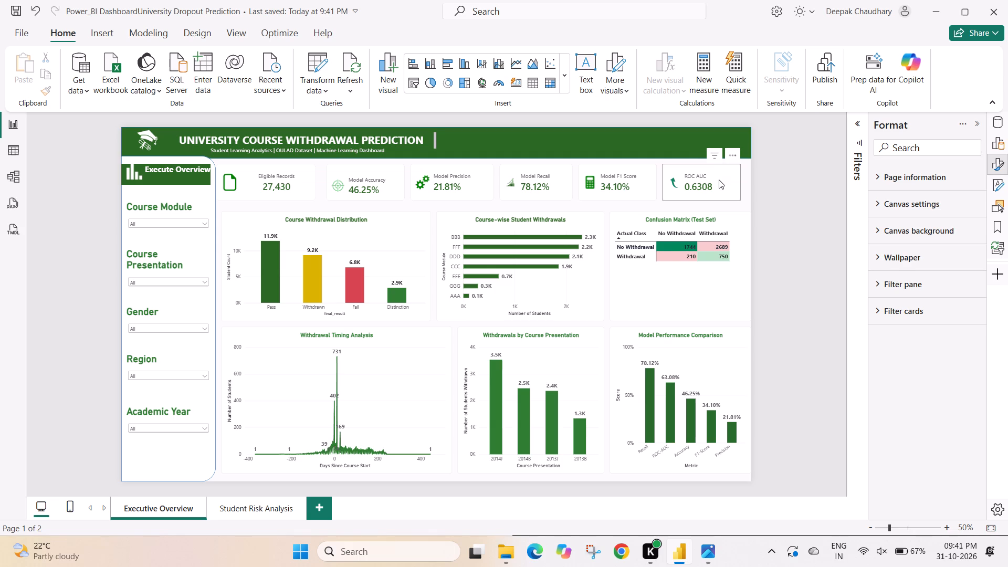
Select the callout value in the ROC AUC card and examine its value formatting options.
left_click(719, 180)
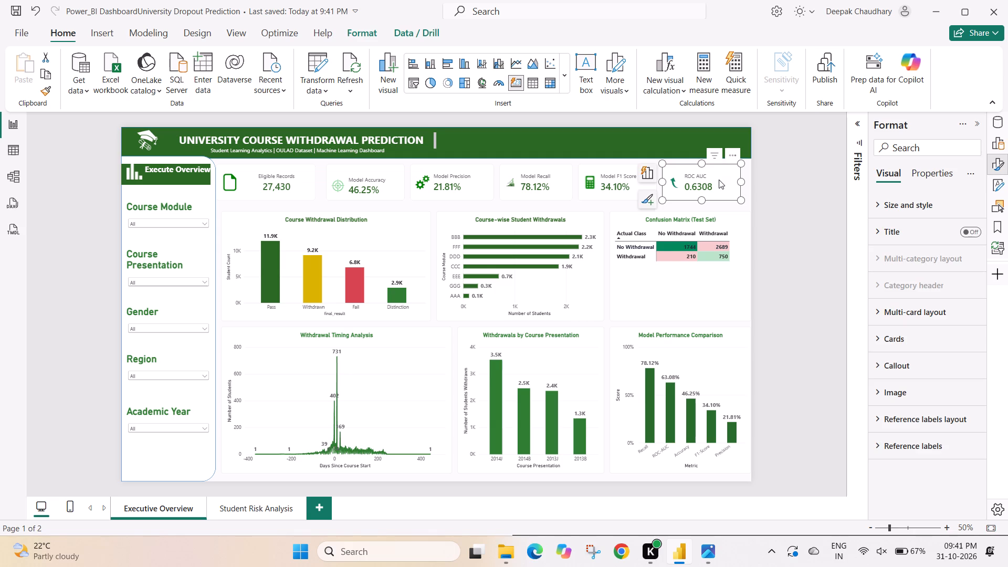
left_click(712, 185)
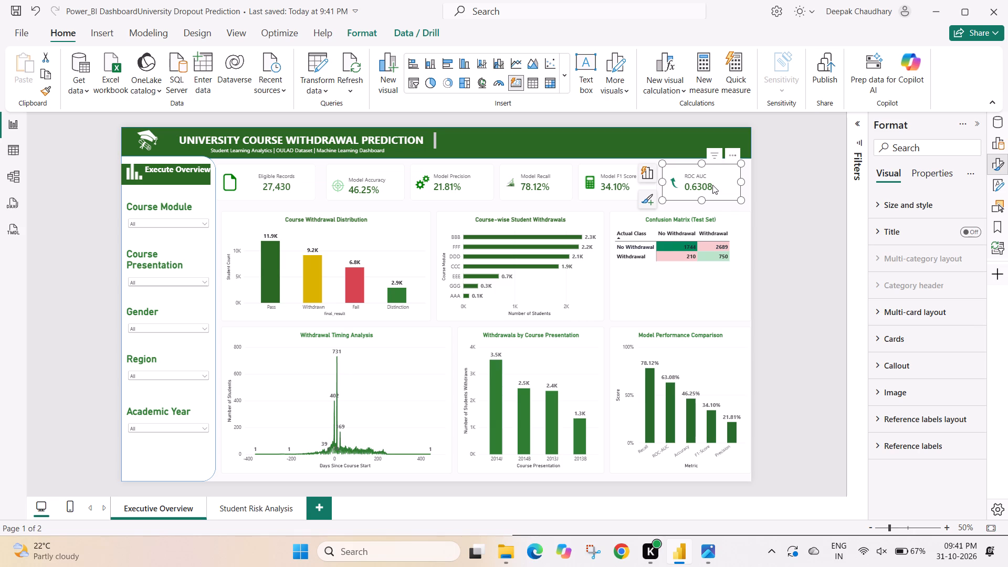
double_click(712, 185)
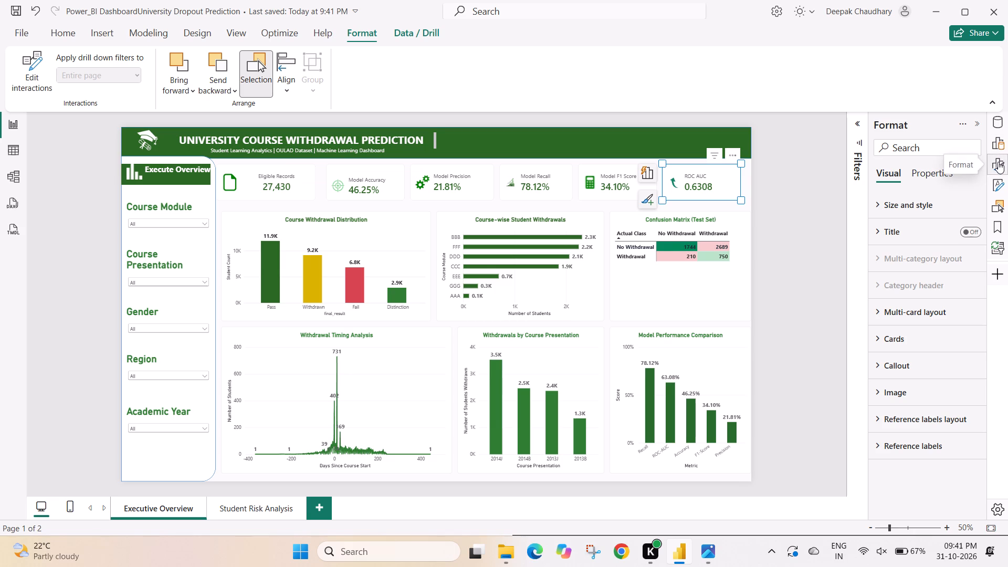
double_click(701, 185)
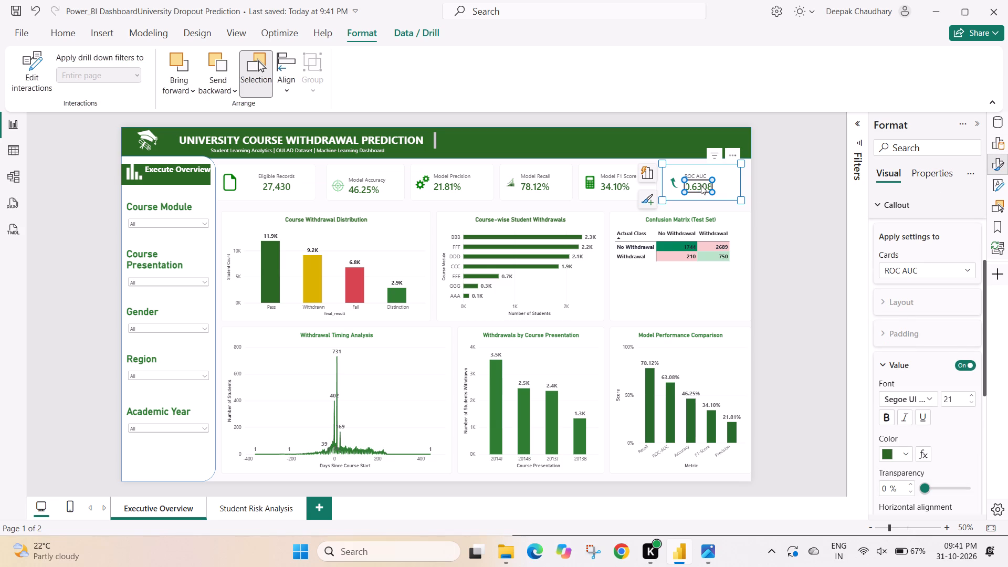
left_click(401, 31)
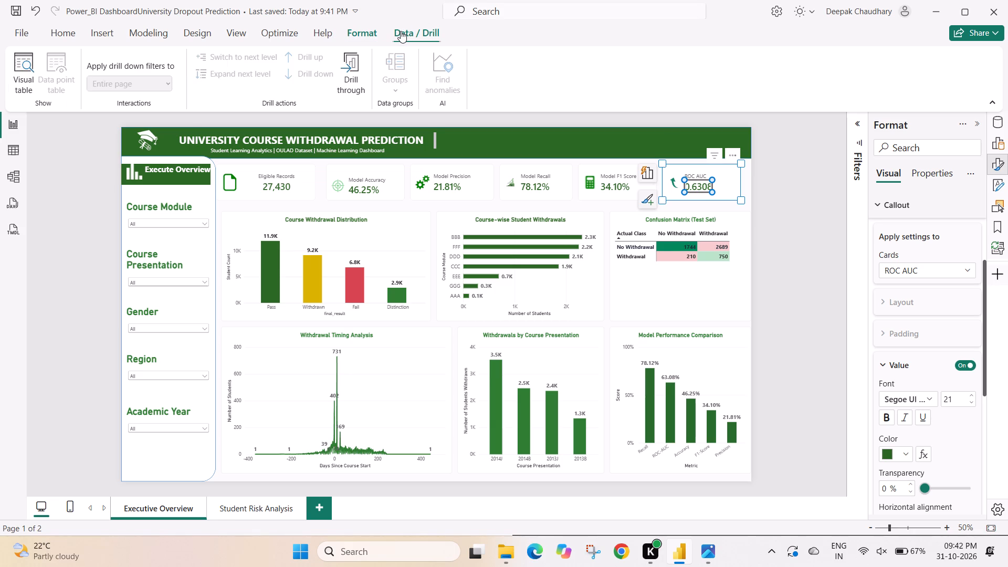
left_click(401, 31)
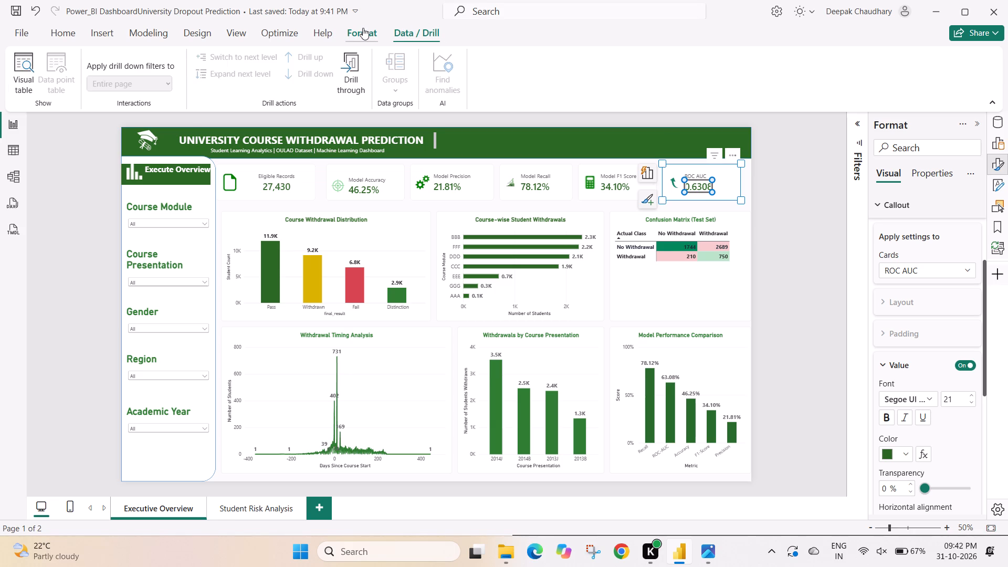
left_click(363, 28)
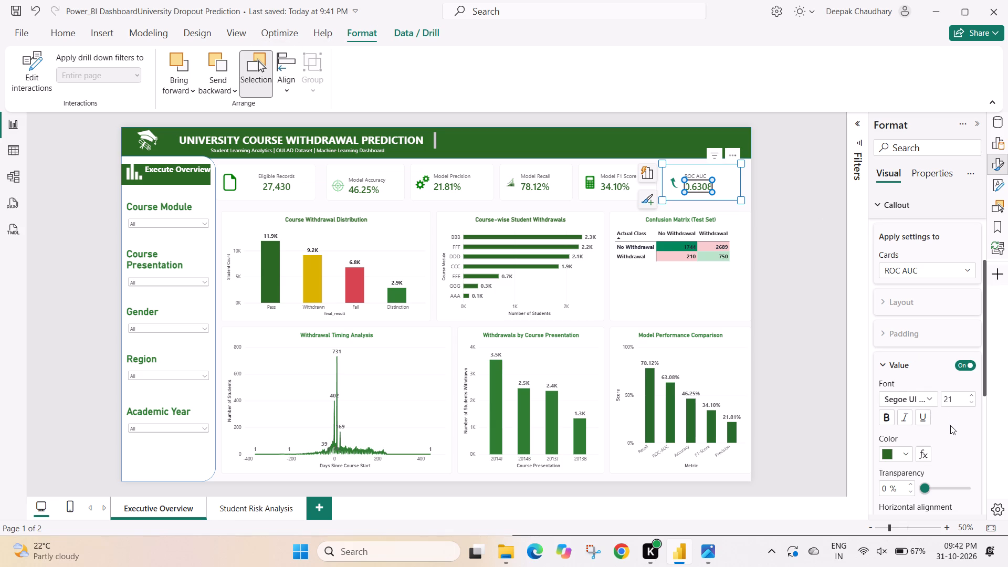
scroll(950, 425, "down", 2)
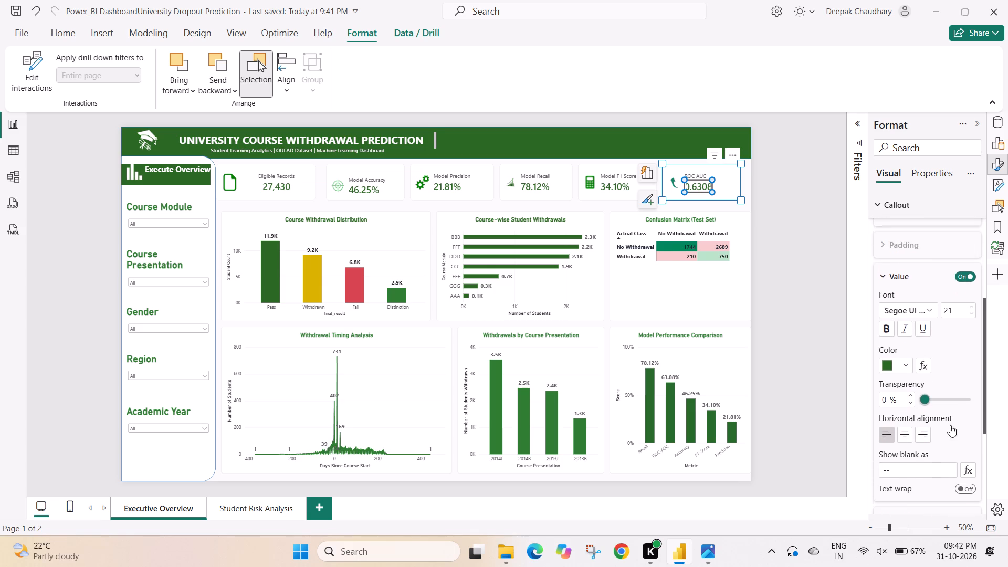
key("Print")
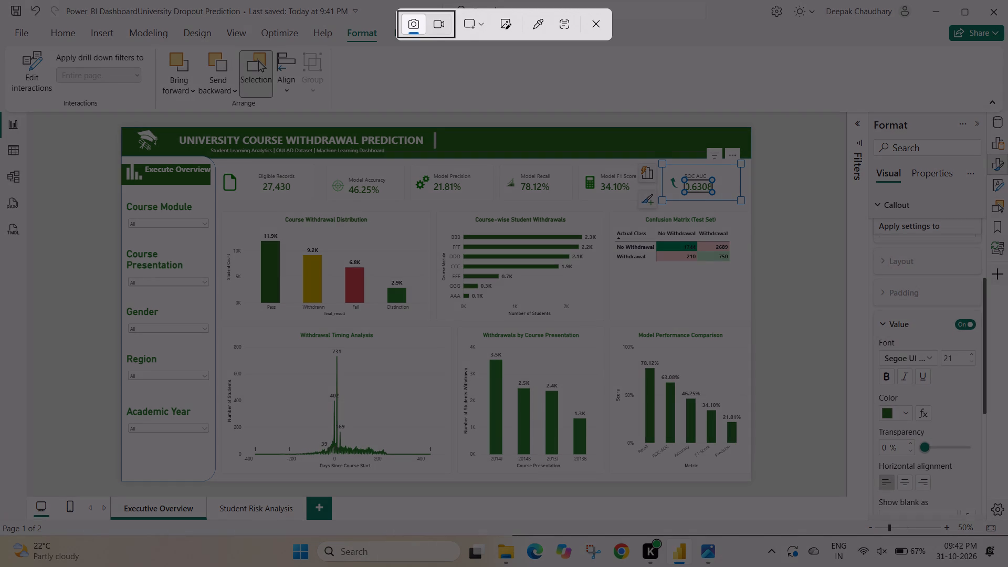
left_click_drag(660, 157, 752, 203)
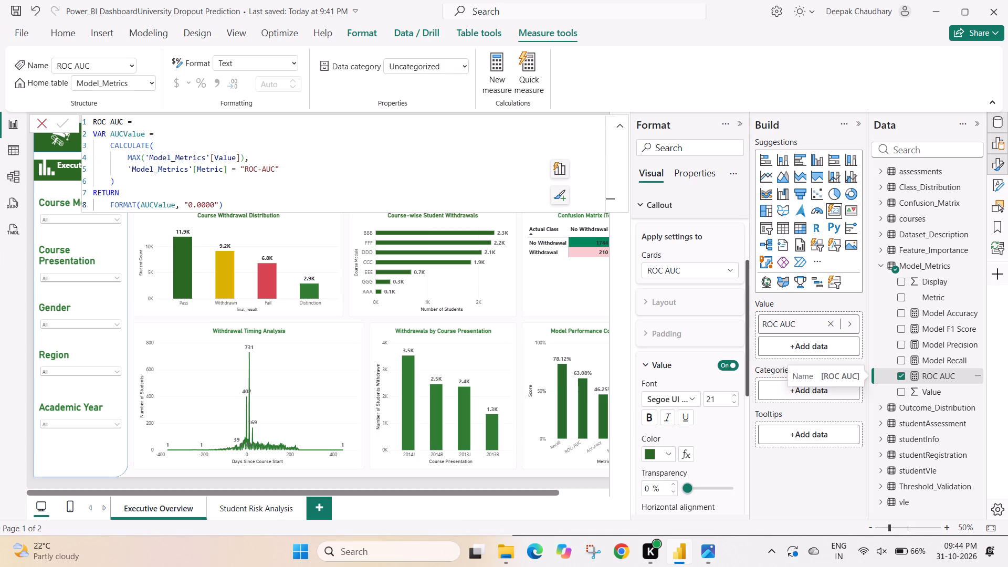
left_click(94, 189)
key("shift+Down")
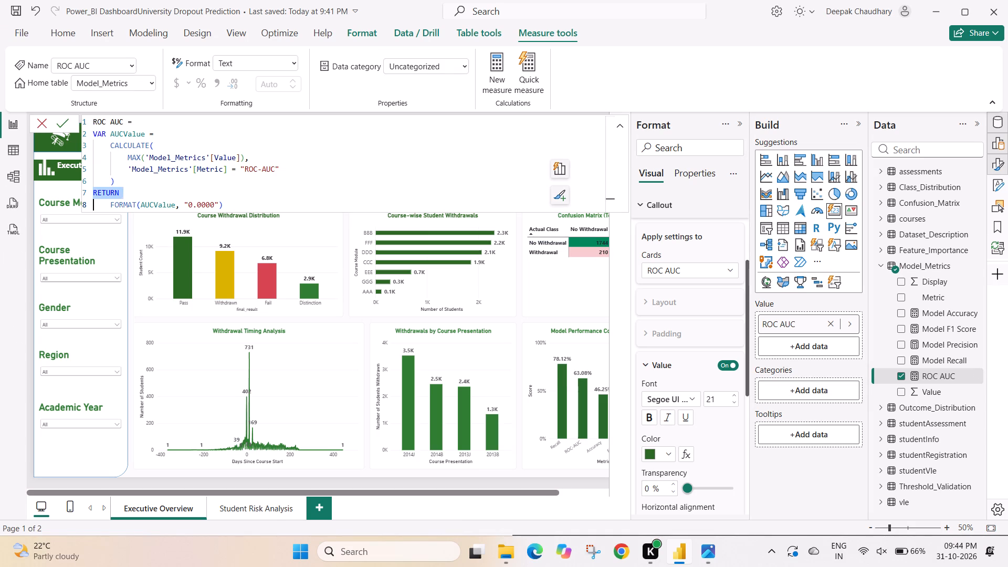
key("shift+Down")
key("BackSpace")
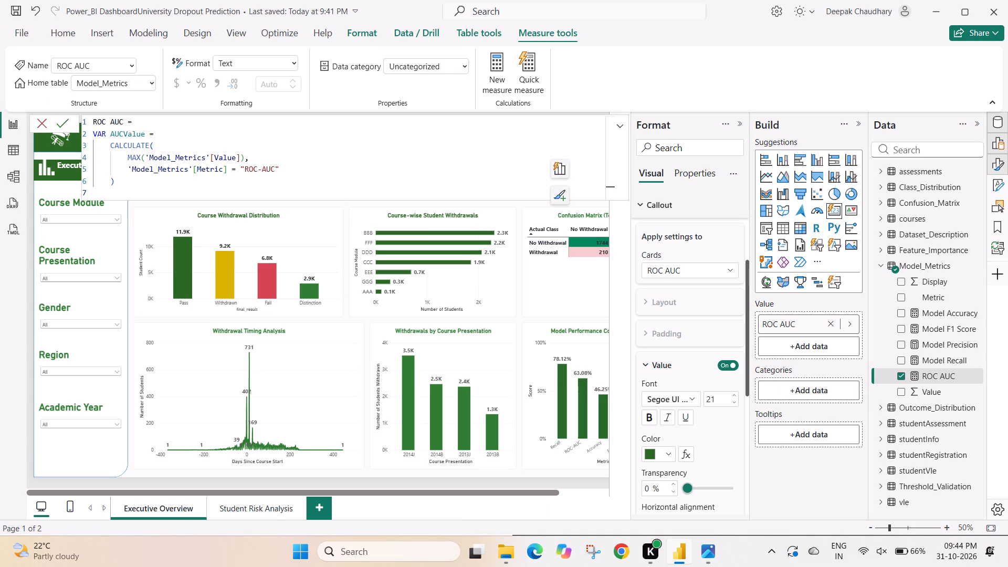
key("ctrl+v")
key("Return")
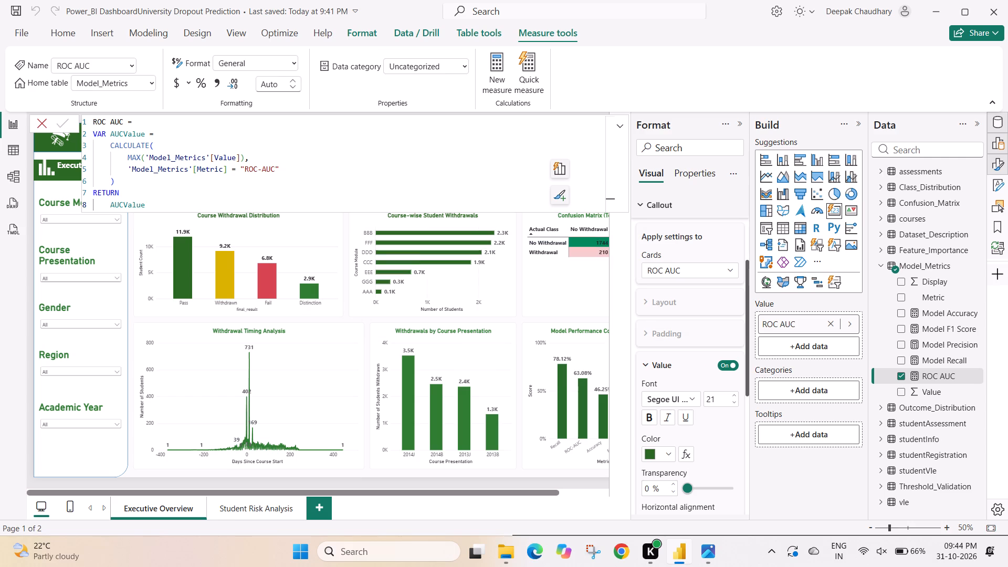
Set the ROC AUC measure's format to Percentage.
left_click(289, 62)
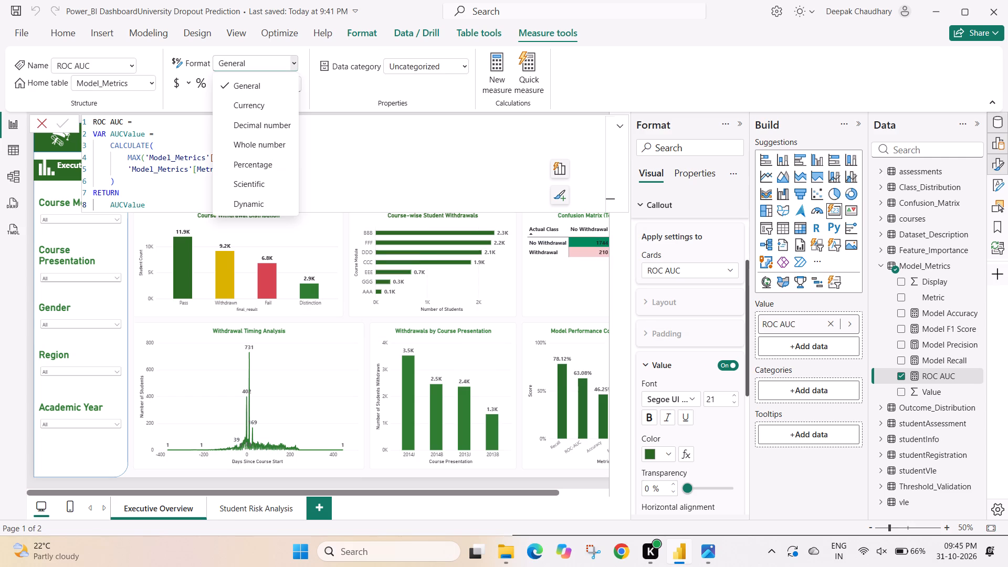
left_click(254, 165)
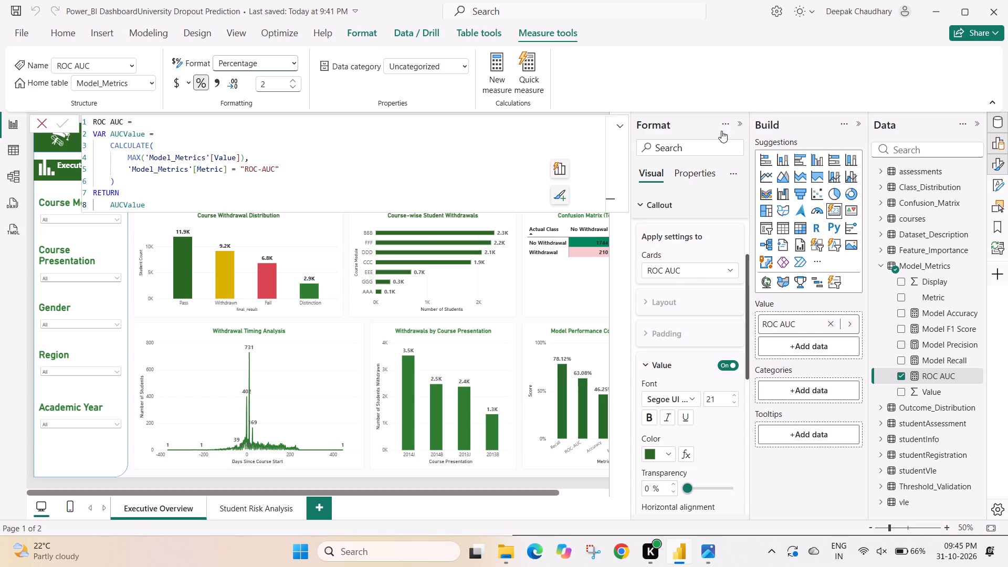
Collapse the formula editor and close the Format and Build panes to view the whole Executive Overview page.
left_click(619, 123)
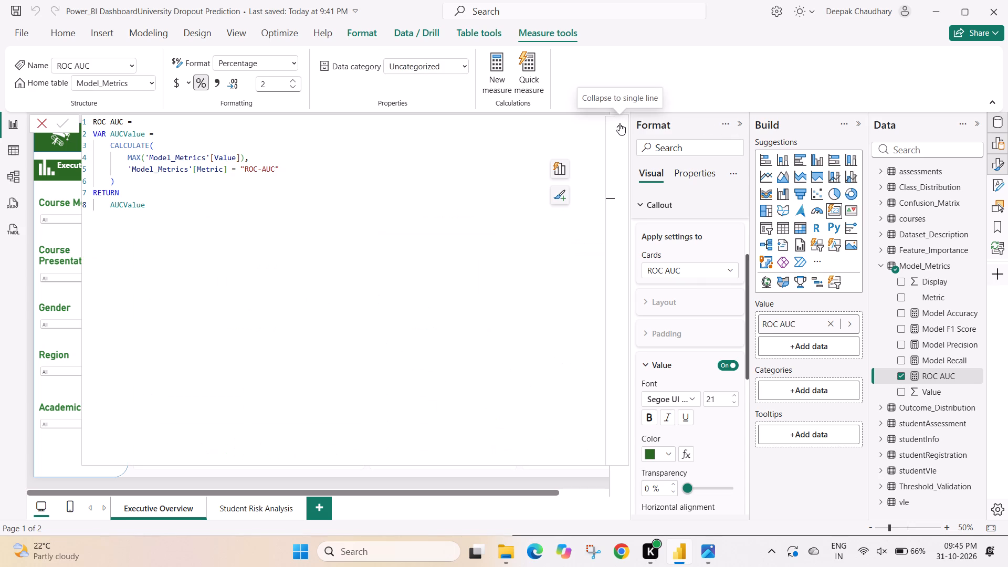
left_click(619, 123)
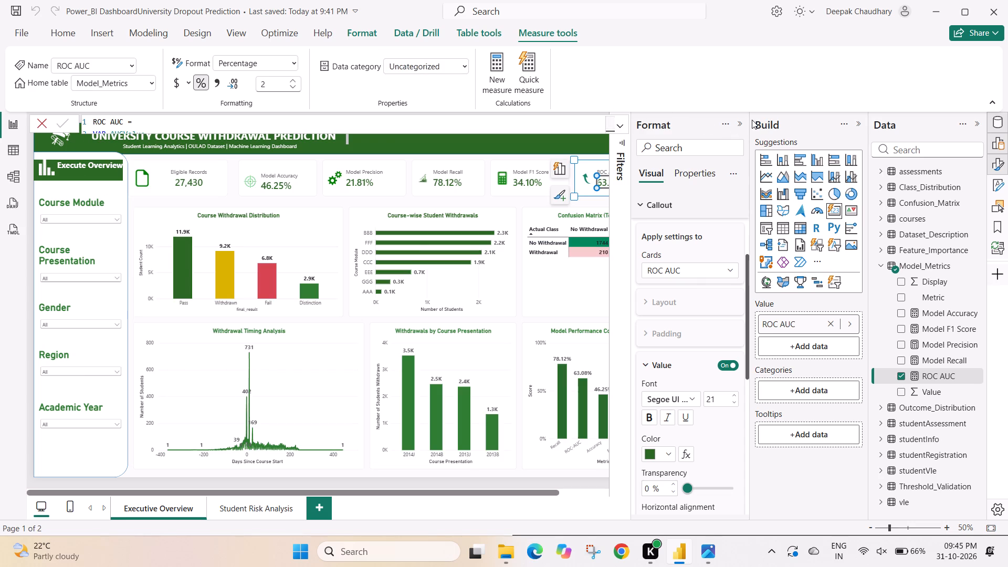
left_click(743, 120)
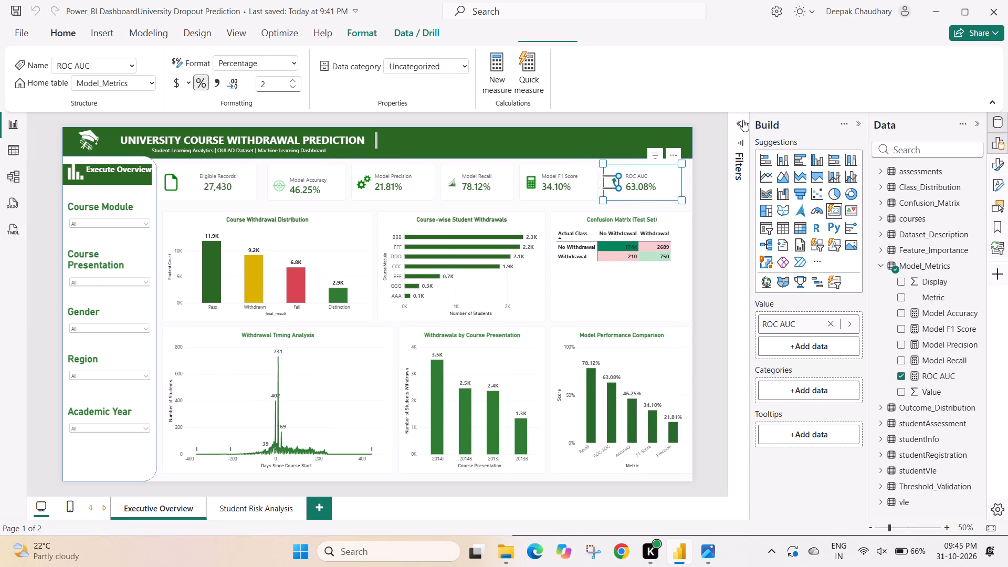
left_click(721, 167)
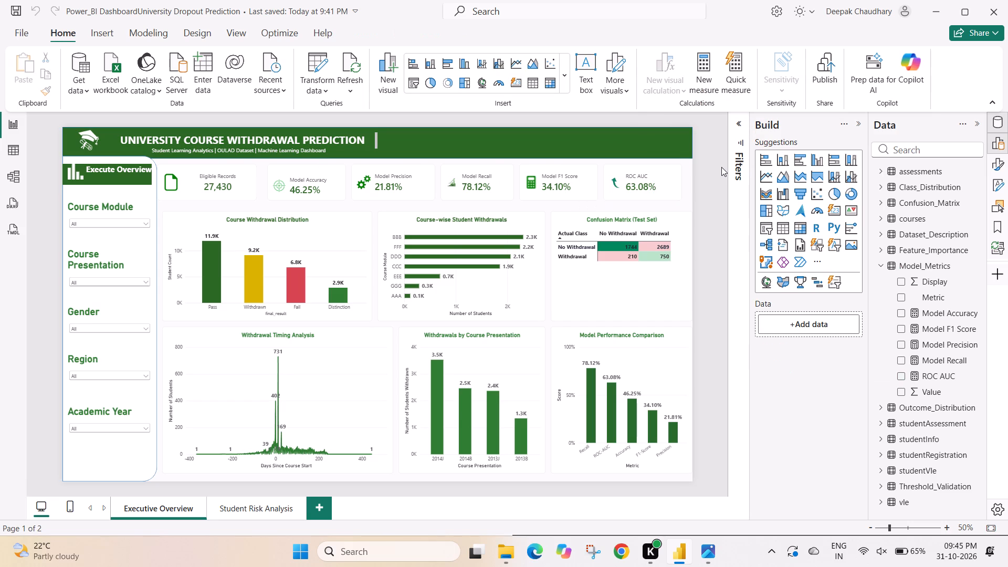
left_click(855, 121)
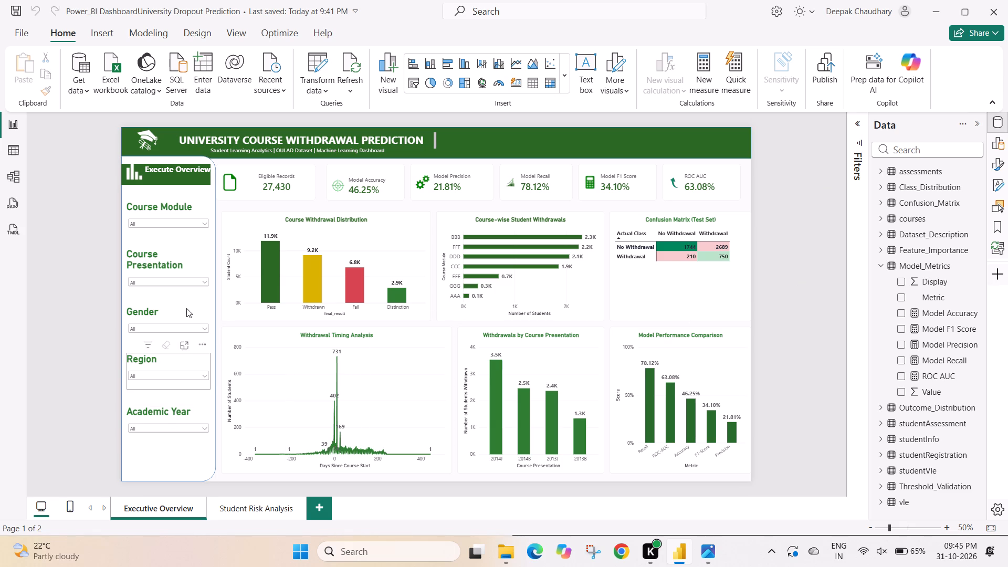
left_click(45, 349)
Save the report with the updated ROC AUC card.
key("ctrl+s")
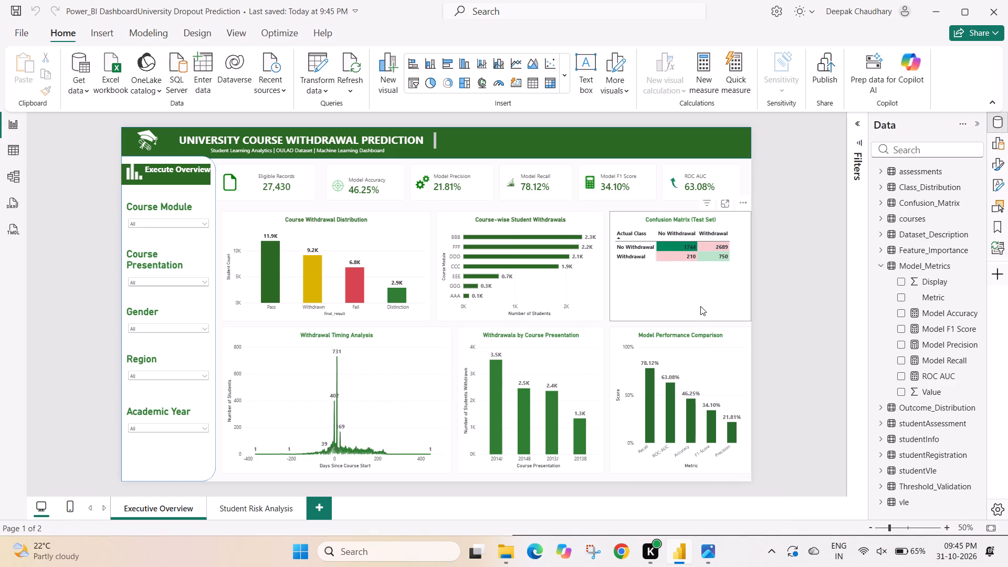
left_click(799, 317)
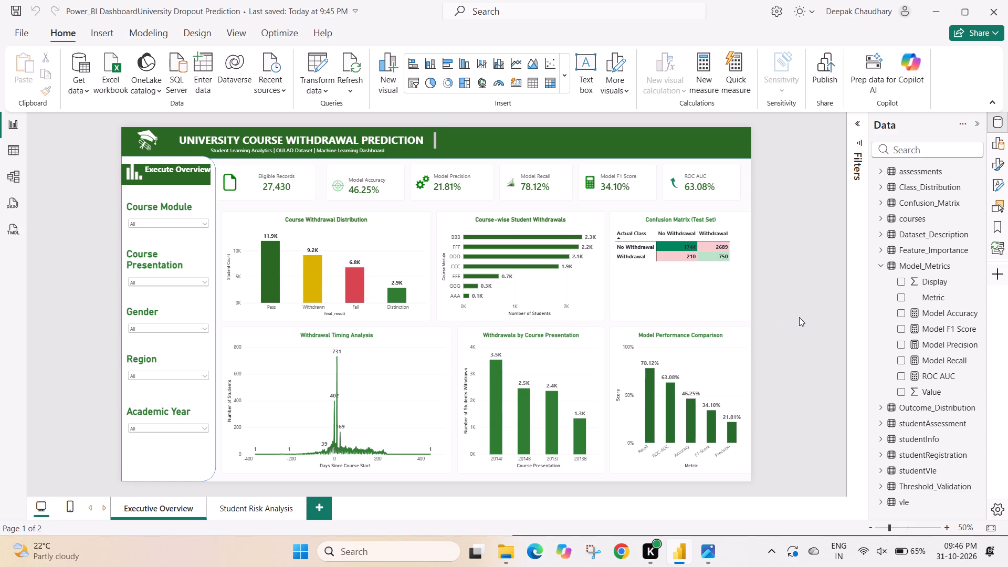
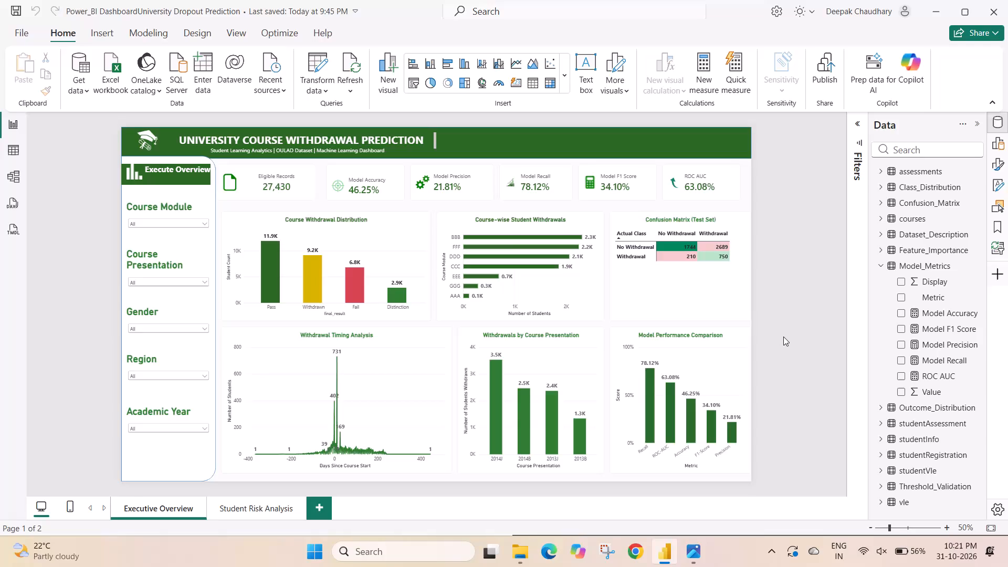
Save the report again with the current Executive Overview page.
key("ctrl+s")
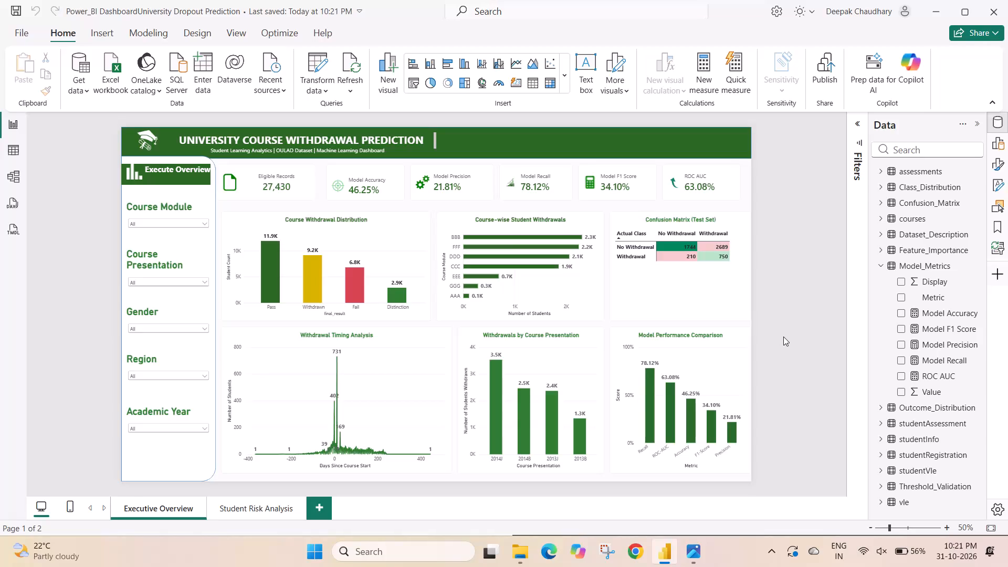
key("ctrl+s")
key("ctrl+s")
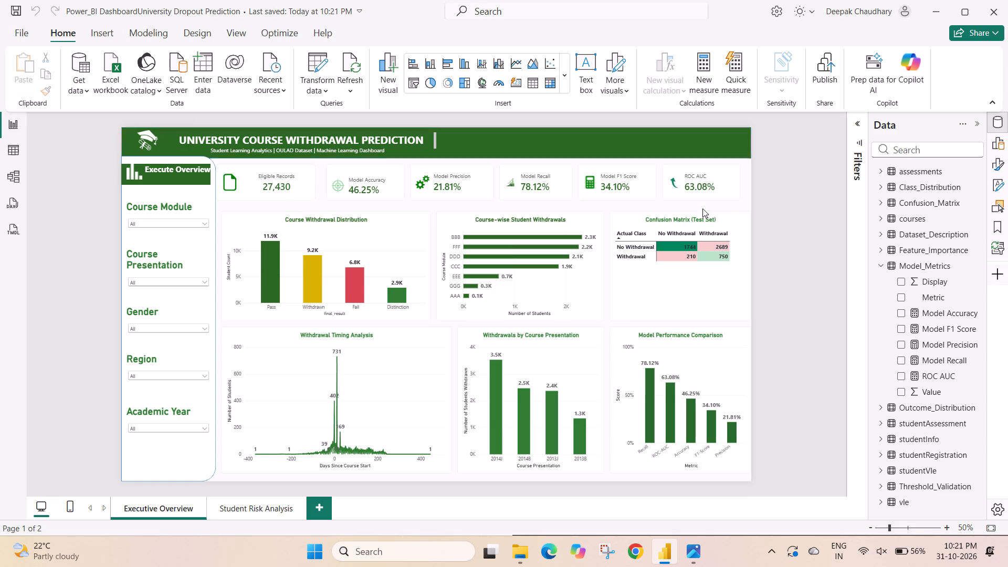
left_click(841, 259)
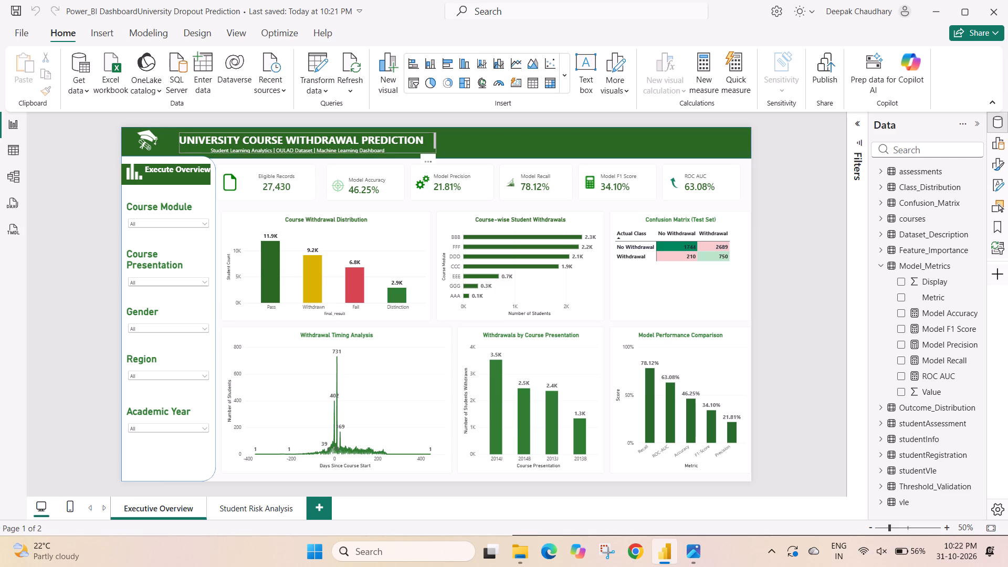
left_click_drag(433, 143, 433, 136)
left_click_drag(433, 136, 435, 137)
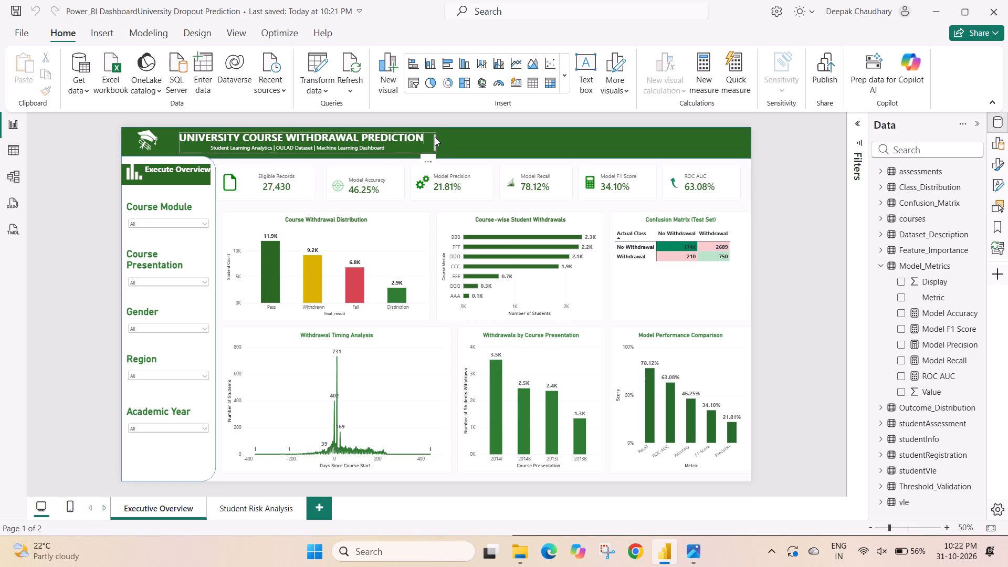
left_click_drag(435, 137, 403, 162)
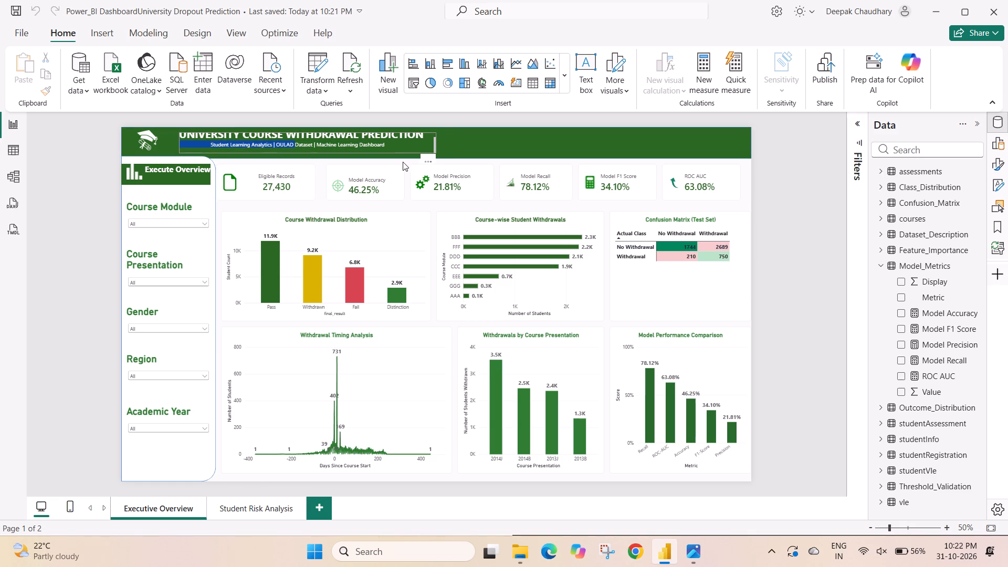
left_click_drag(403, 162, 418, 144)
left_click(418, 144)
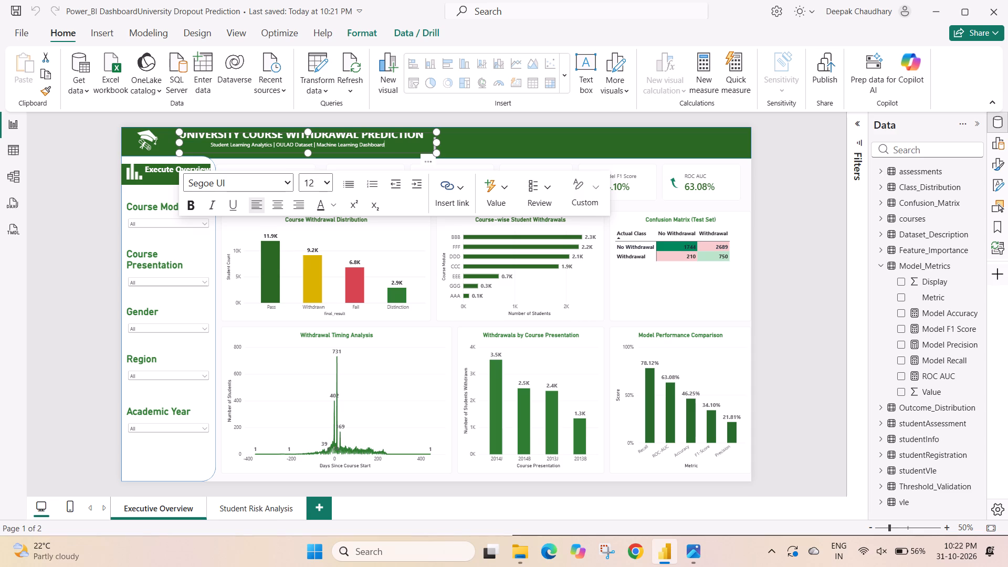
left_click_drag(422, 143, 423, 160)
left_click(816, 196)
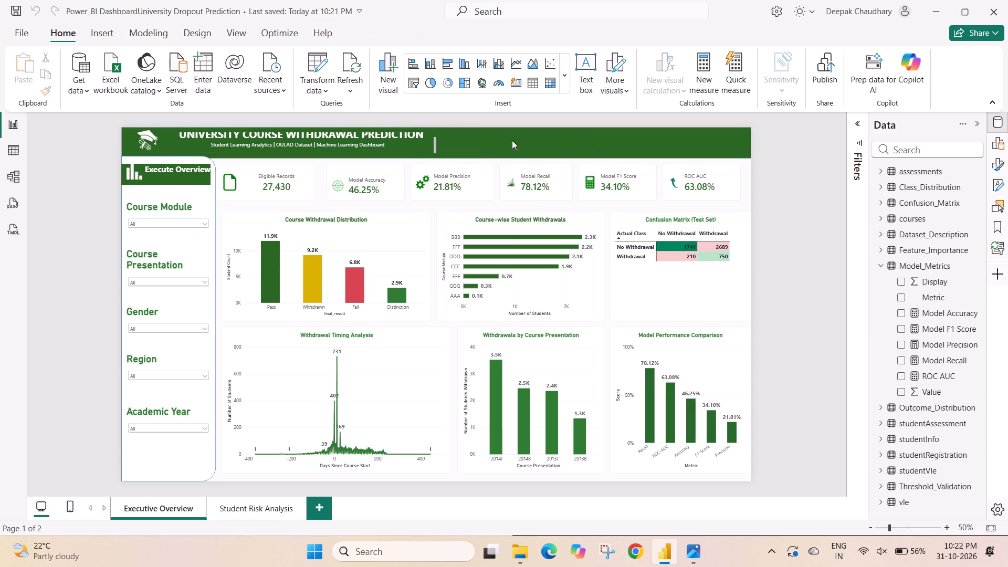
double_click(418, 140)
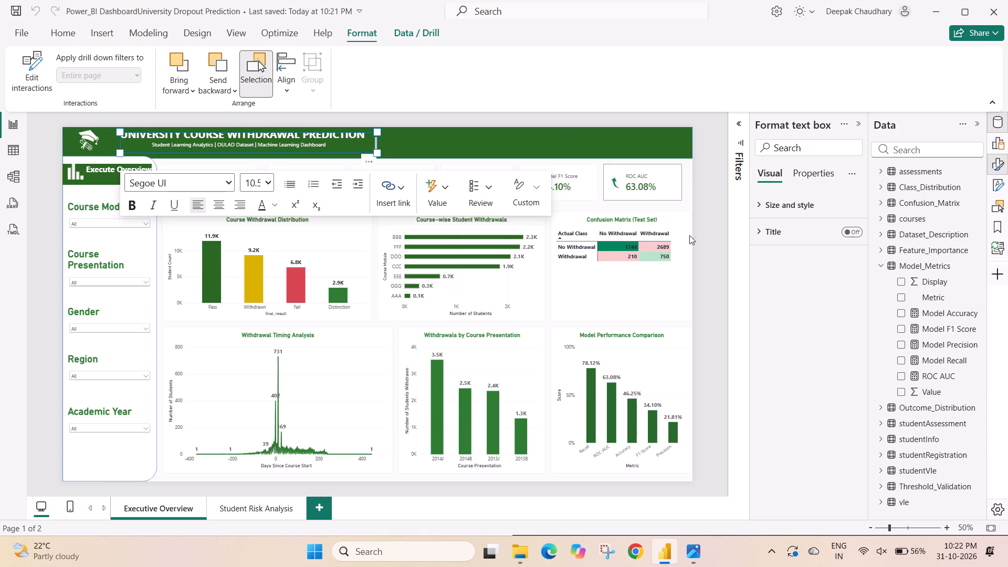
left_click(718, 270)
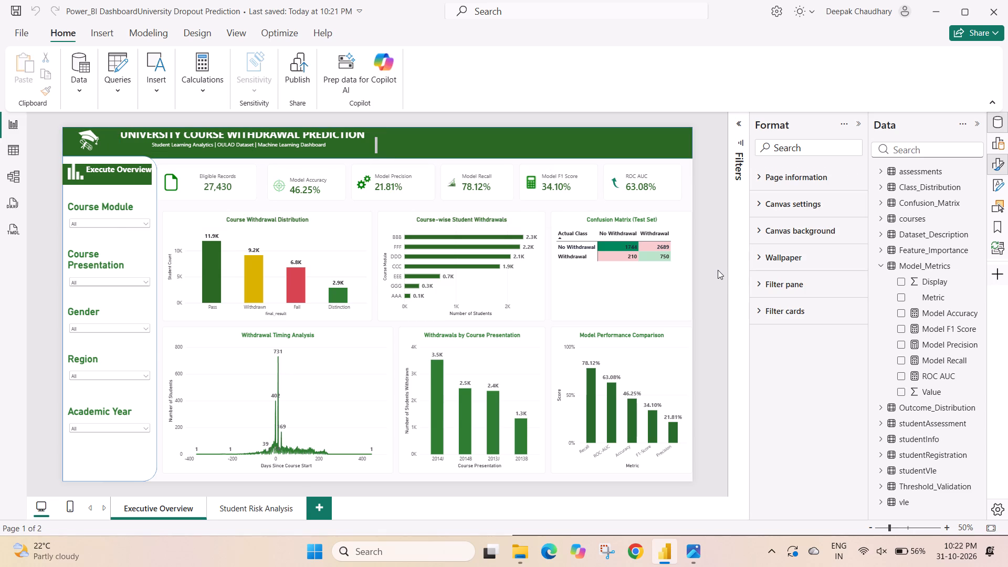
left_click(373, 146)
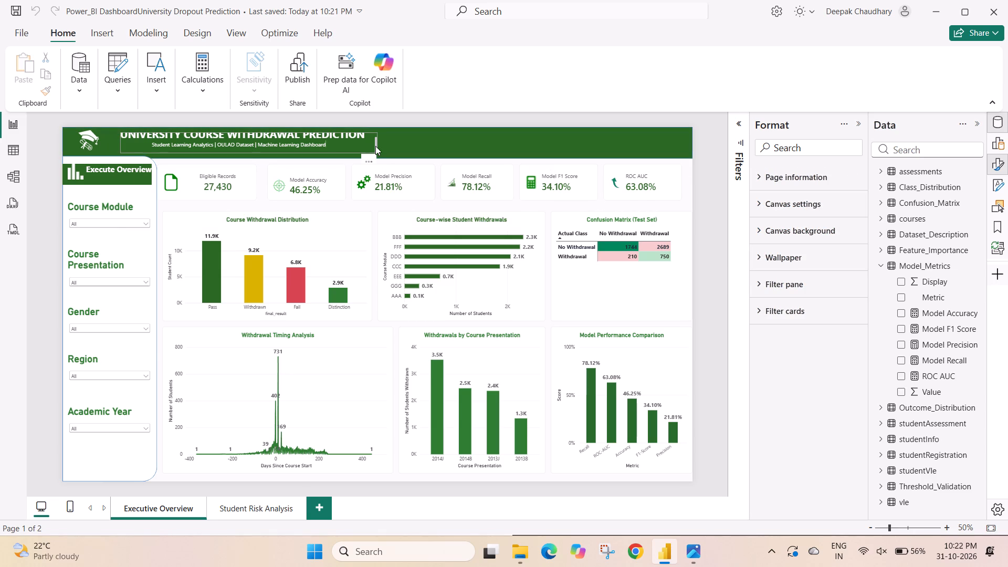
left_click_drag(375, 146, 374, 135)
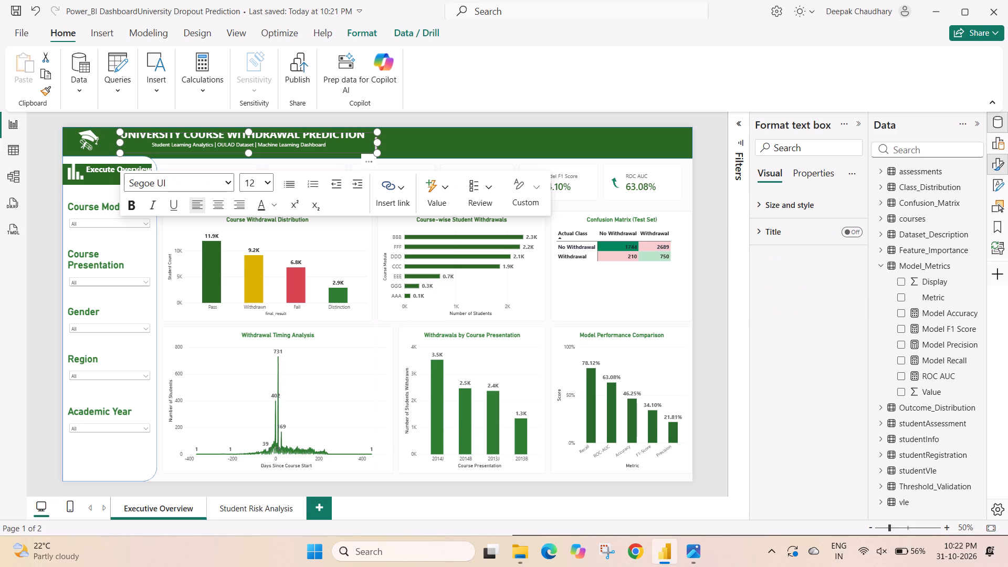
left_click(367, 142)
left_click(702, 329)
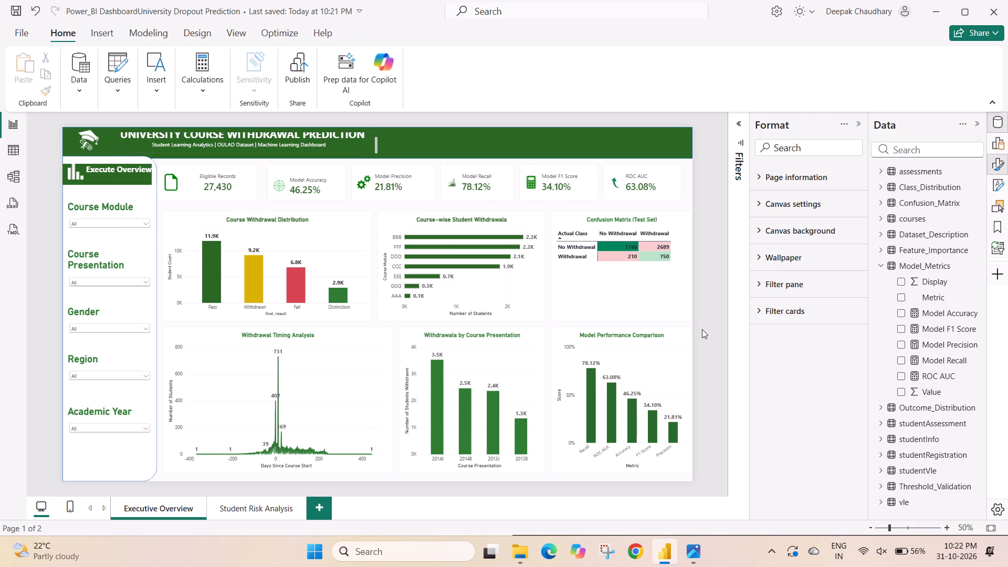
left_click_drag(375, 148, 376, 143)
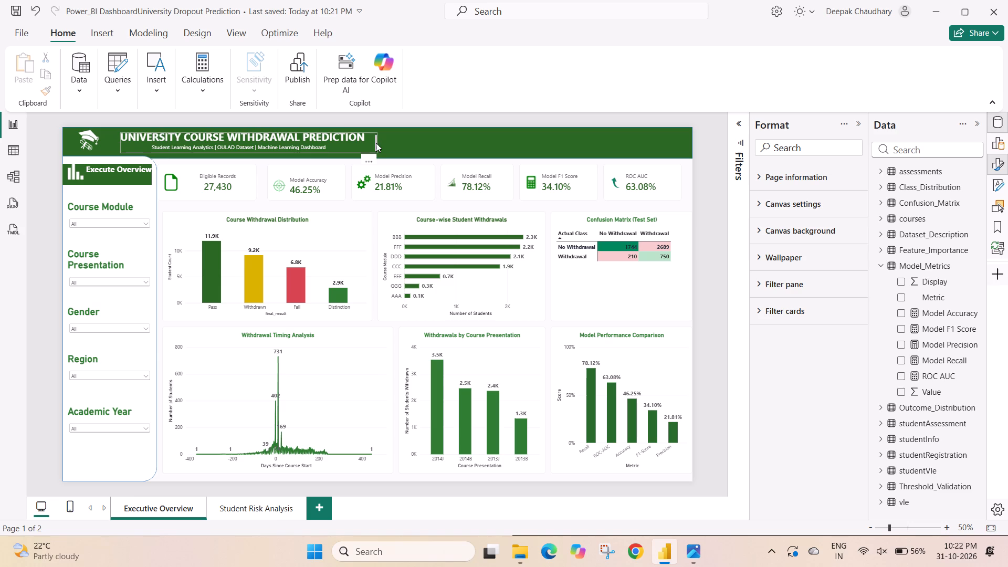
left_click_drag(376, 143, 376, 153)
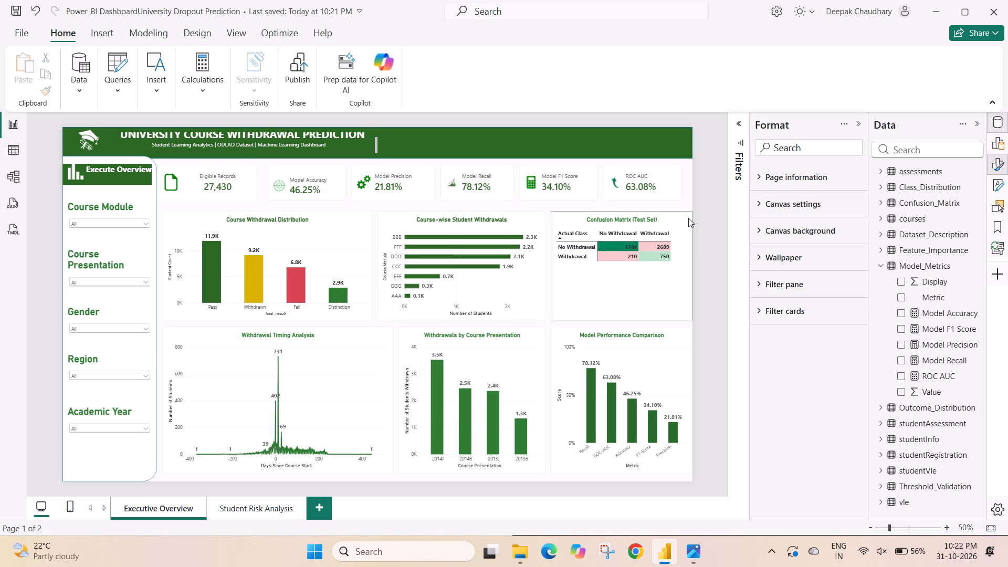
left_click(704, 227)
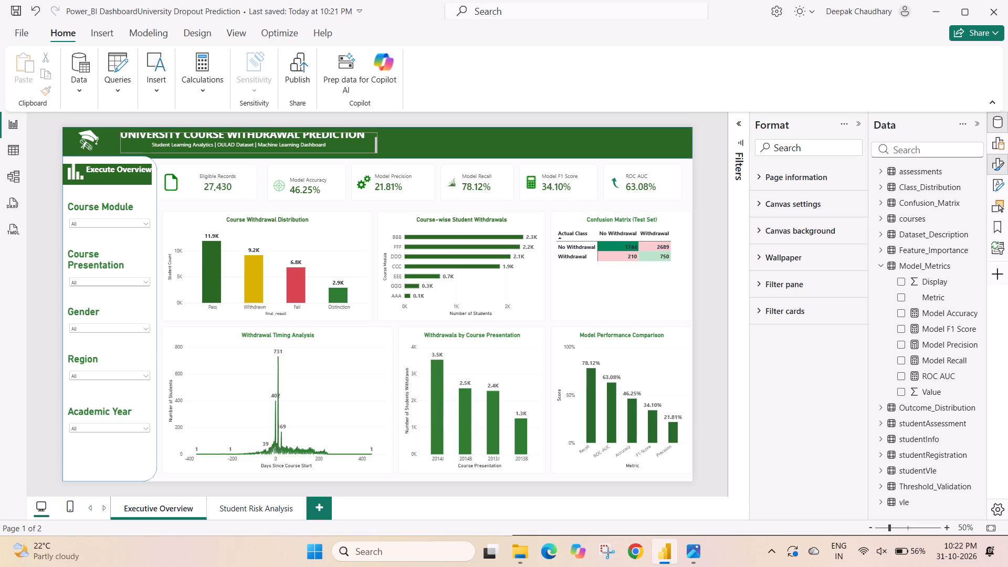
Extend the header title text box downward to just below the green banner so the title and subtitle fit without a scrollbar.
left_click(356, 146)
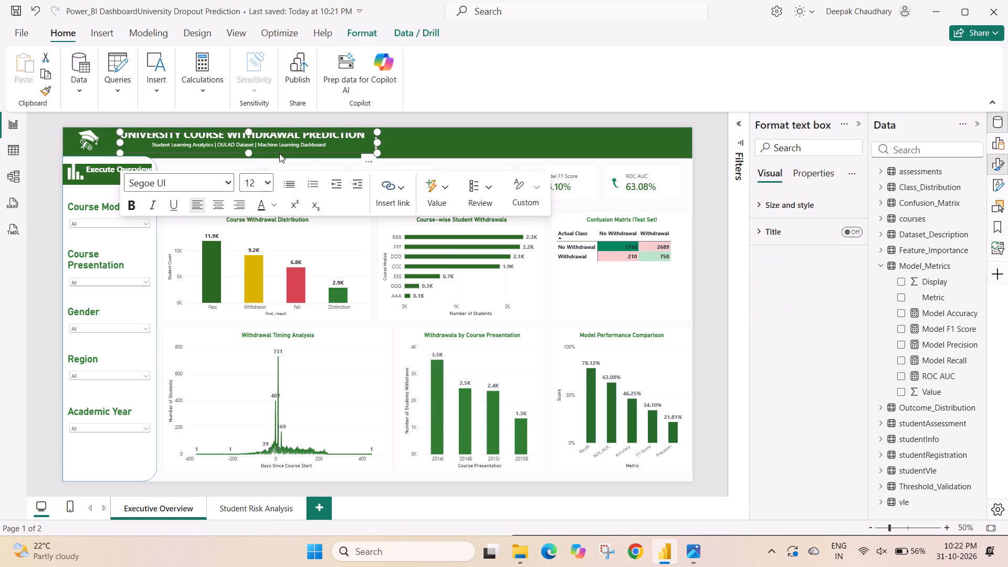
left_click(250, 153)
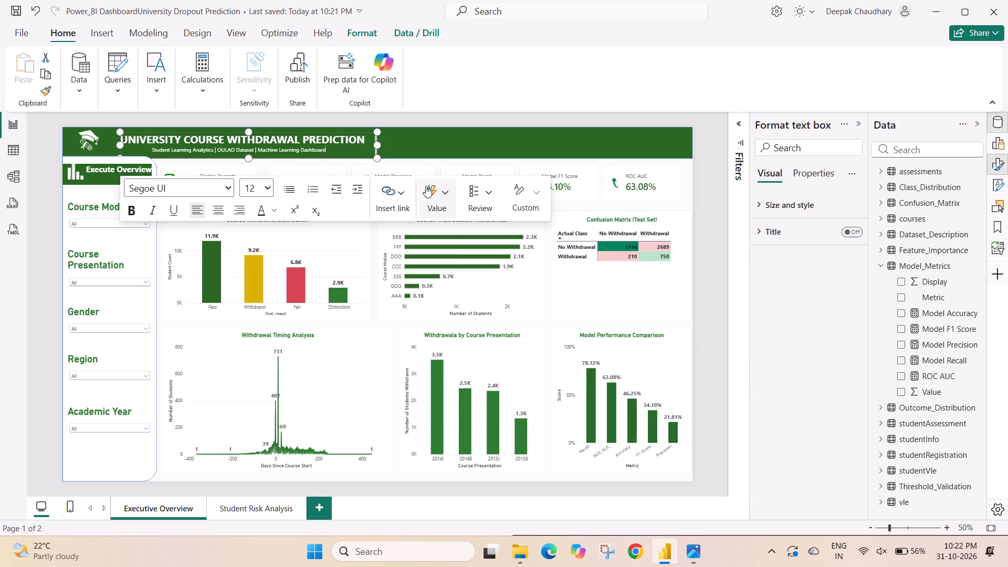
left_click(707, 206)
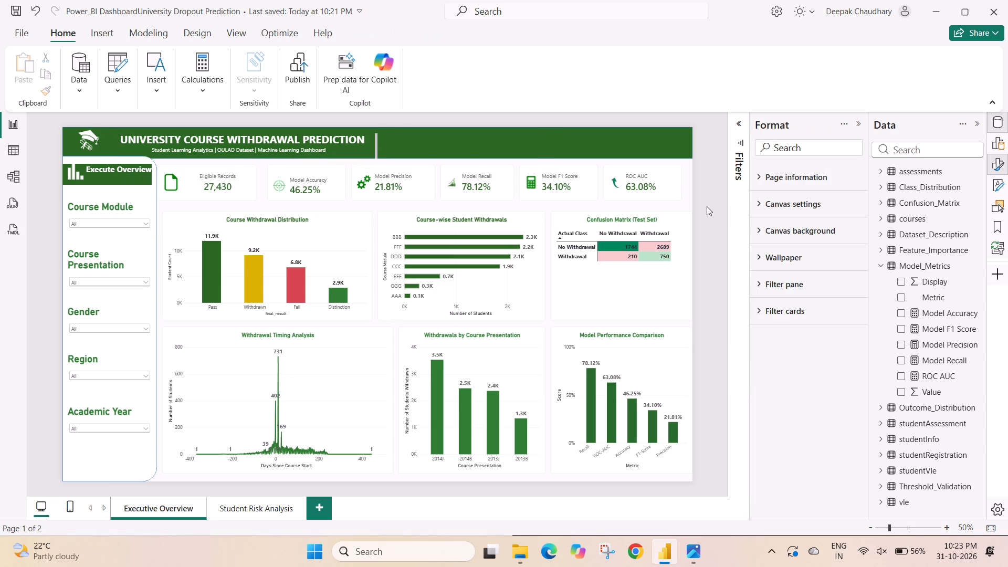
left_click(365, 145)
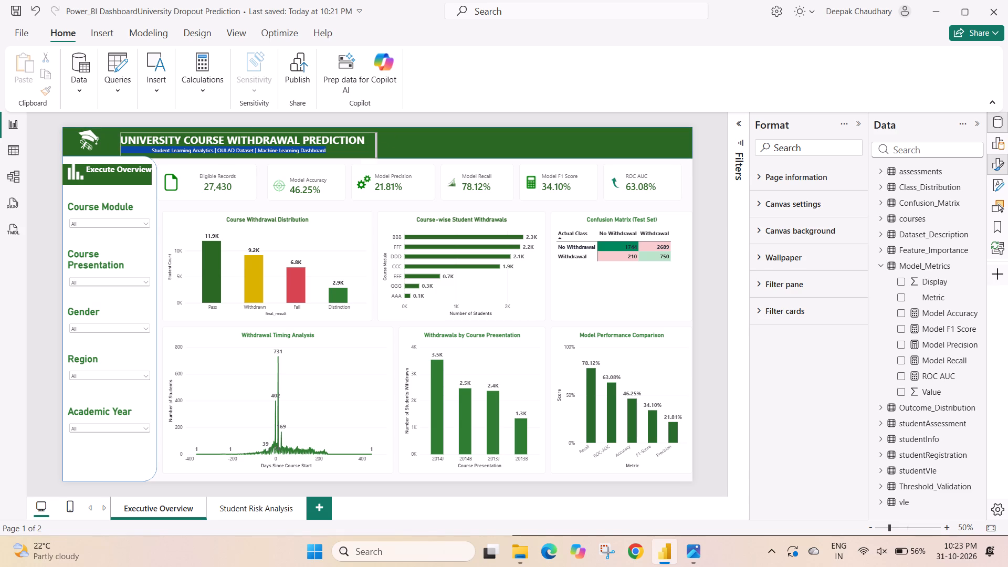
left_click(366, 143)
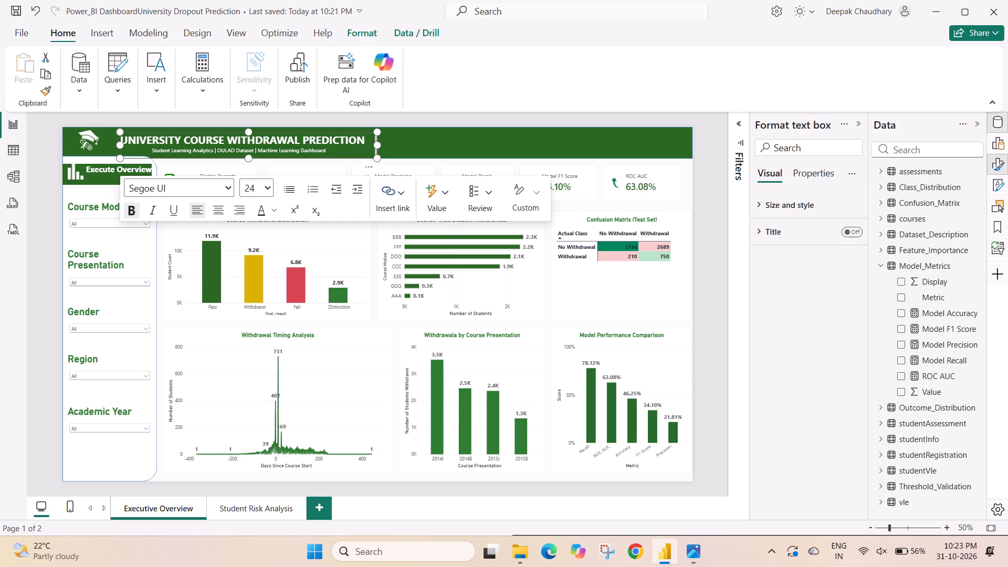
left_click_drag(374, 158, 374, 163)
left_click(712, 213)
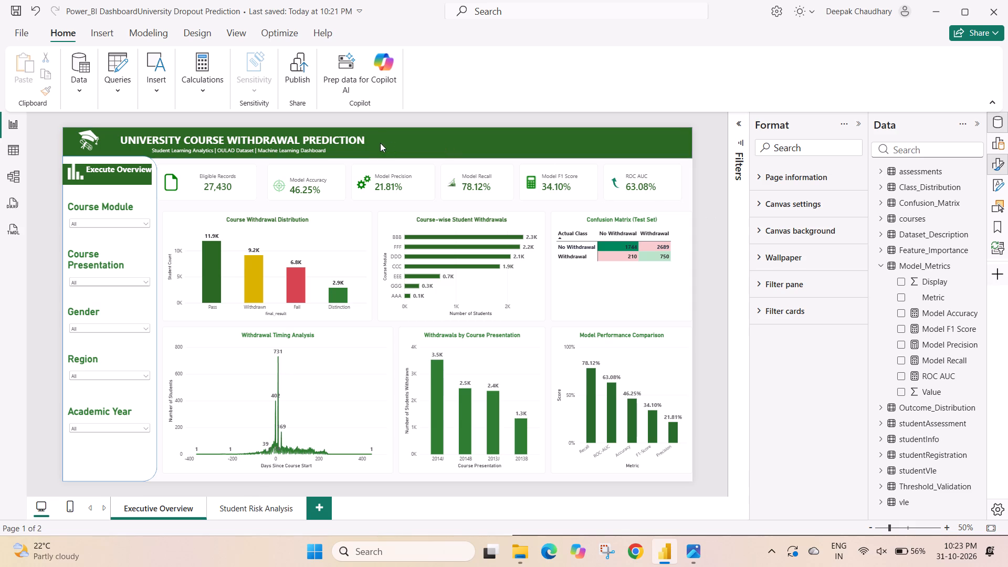
Widen the header title text box rightward across the green banner, ending above the Model F1 Score card.
left_click(364, 138)
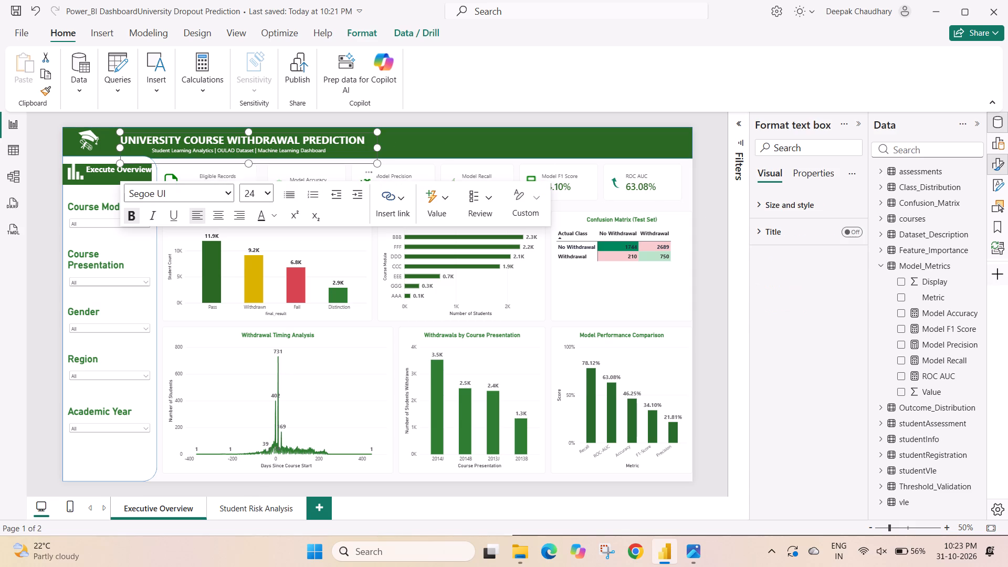
left_click(710, 231)
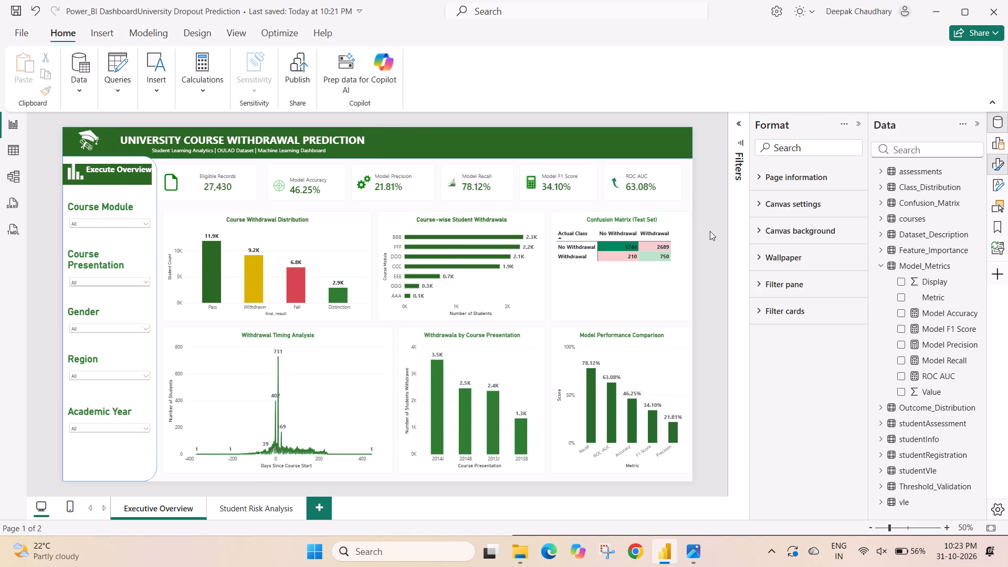
left_click(368, 143)
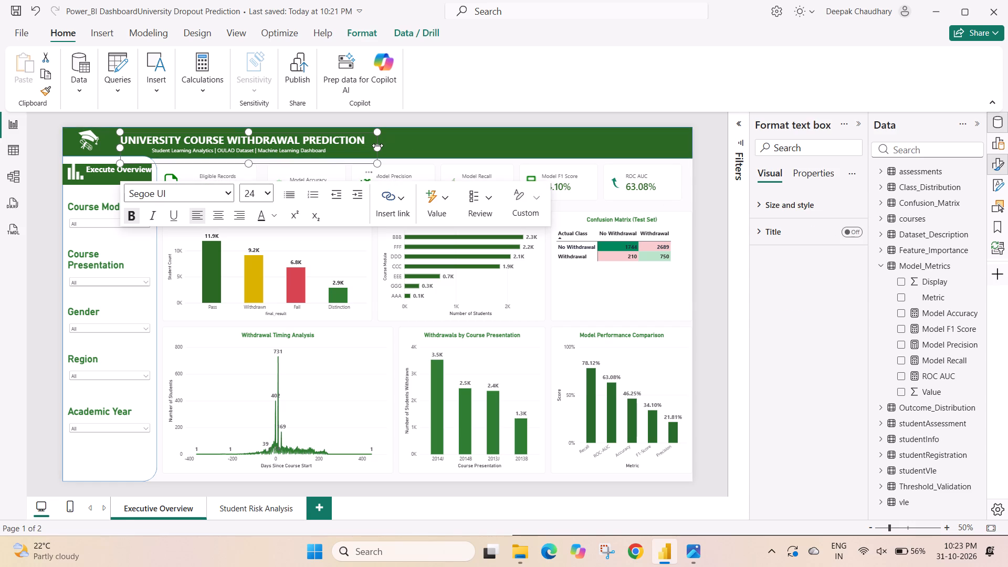
left_click_drag(377, 145, 487, 142)
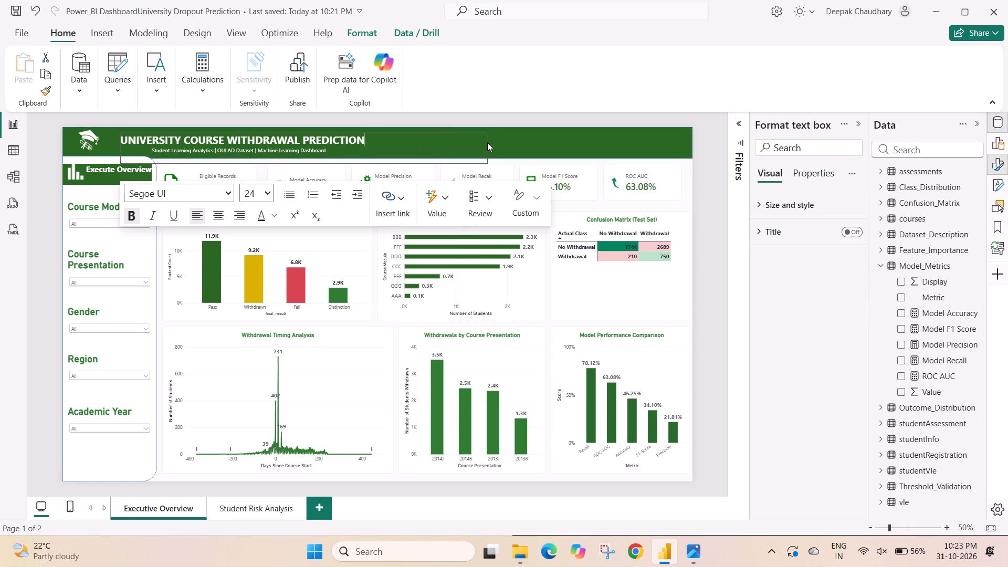
left_click_drag(487, 142, 580, 132)
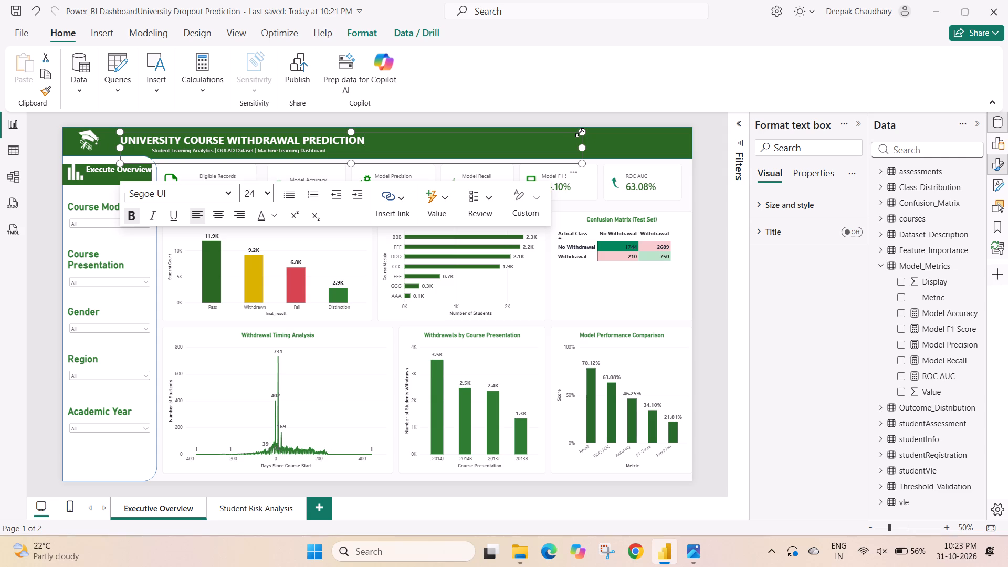
left_click(711, 222)
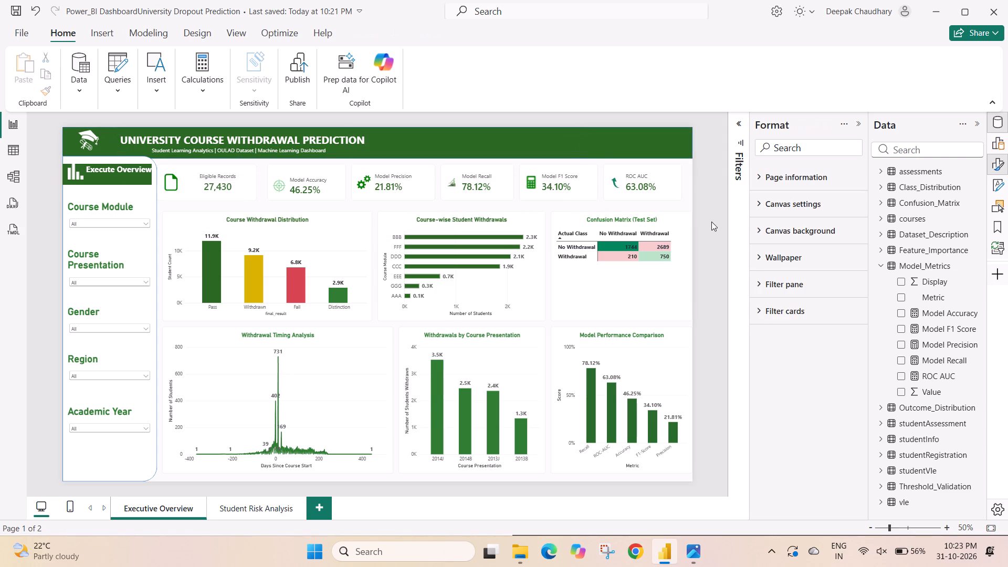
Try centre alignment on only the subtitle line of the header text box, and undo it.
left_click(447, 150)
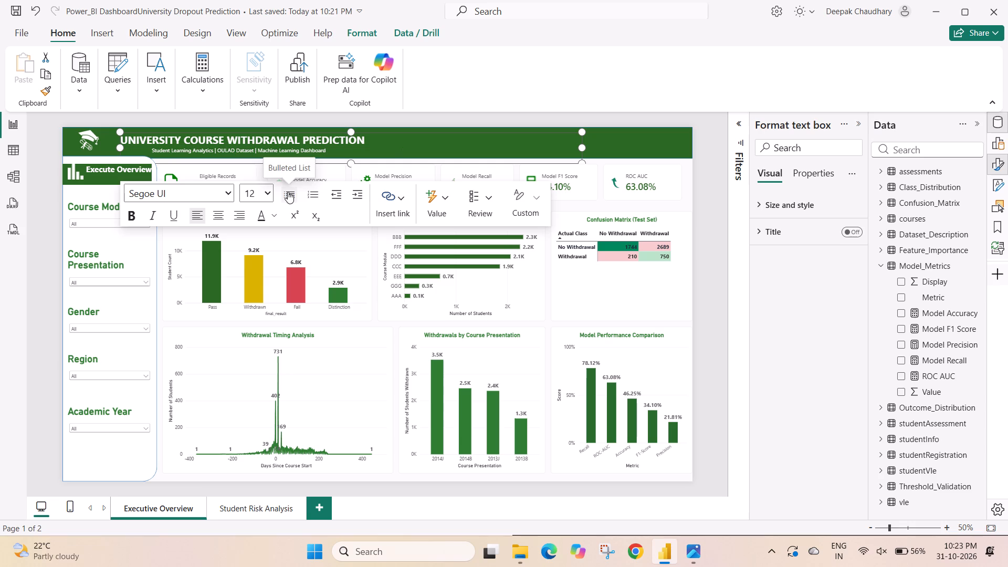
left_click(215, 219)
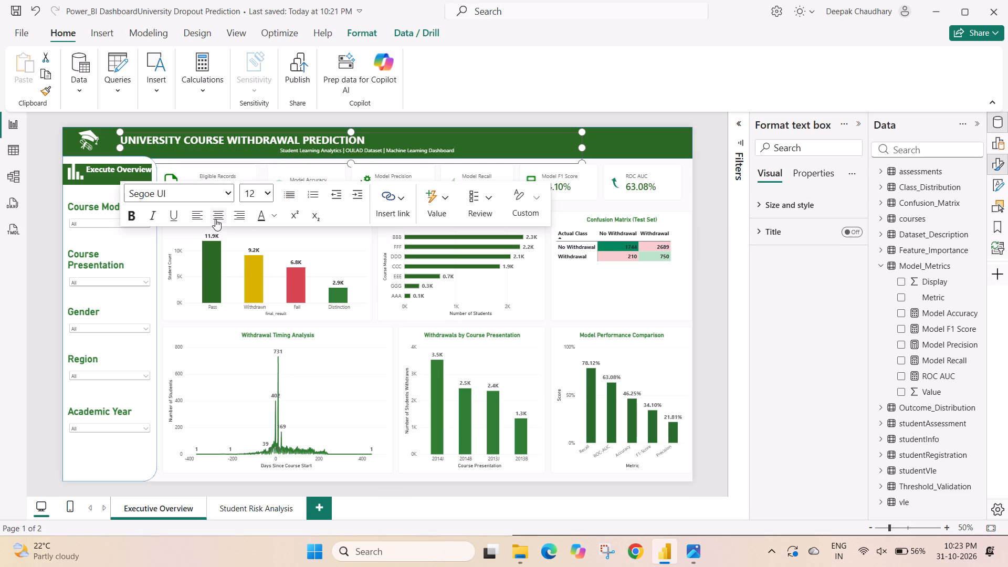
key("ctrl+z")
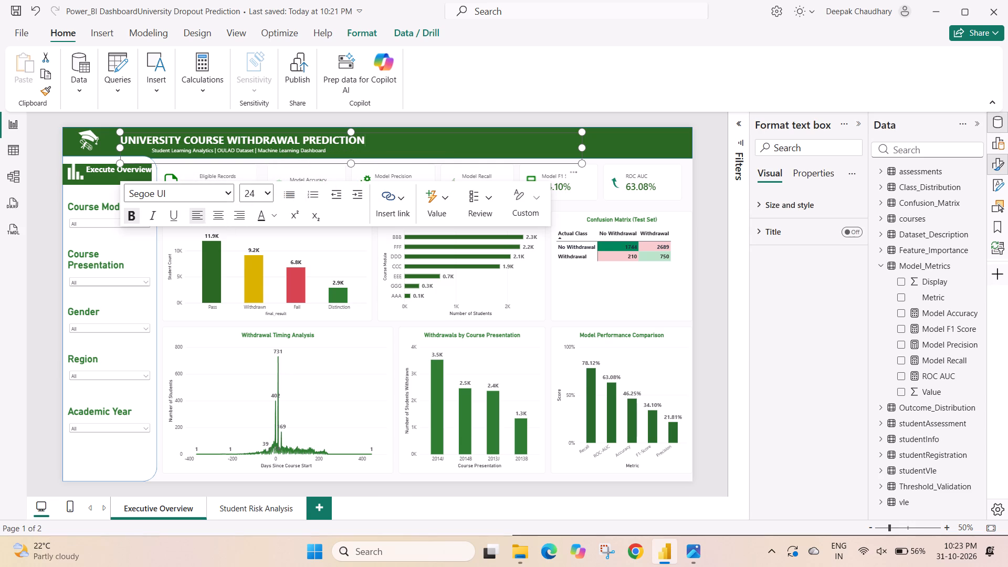
Centre-align both the title and the subtitle in the header text box.
key("ctrl+a")
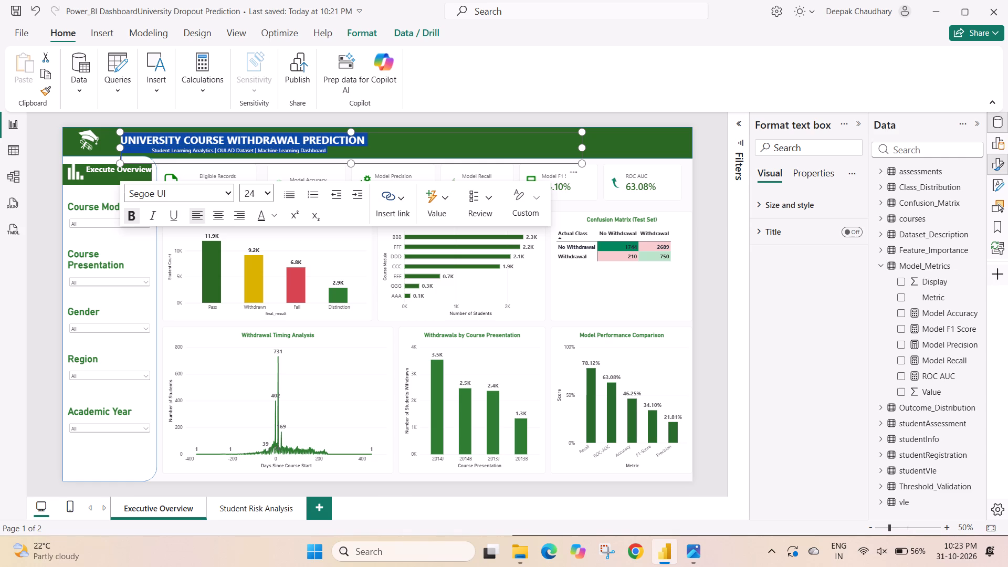
left_click(216, 218)
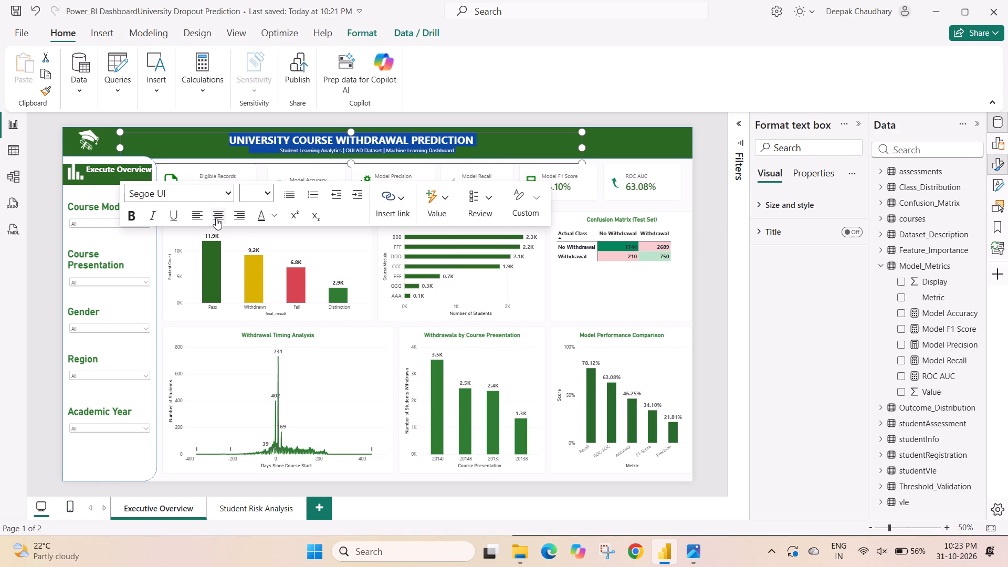
left_click(719, 286)
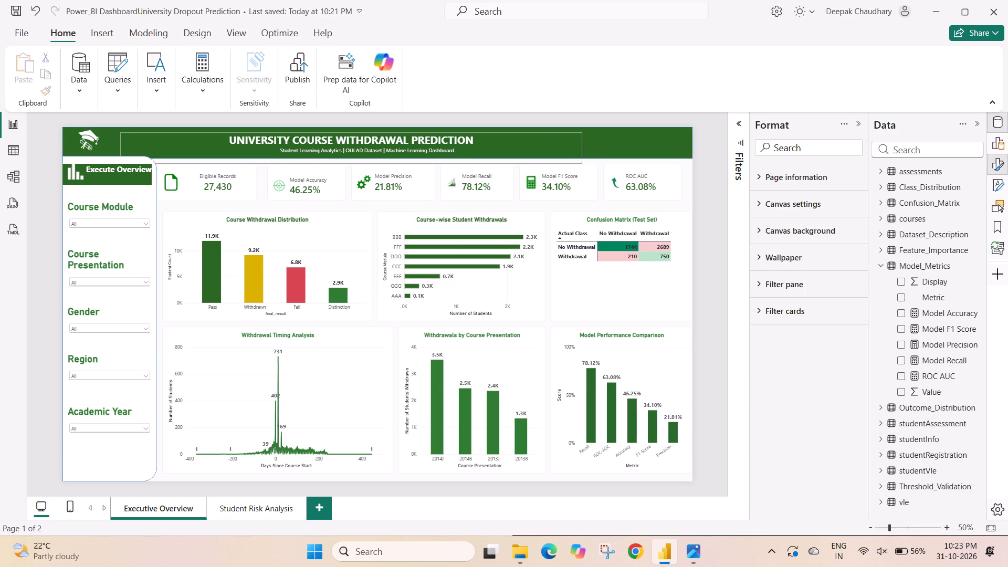
Widen the header title text box rightward until it reaches the end of the green banner.
left_click(535, 152)
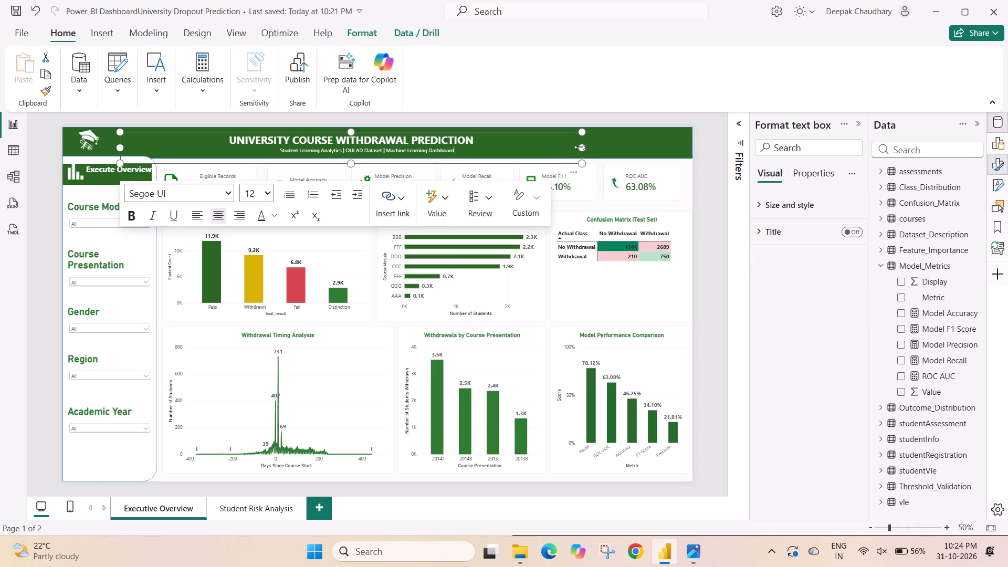
left_click_drag(580, 147, 656, 137)
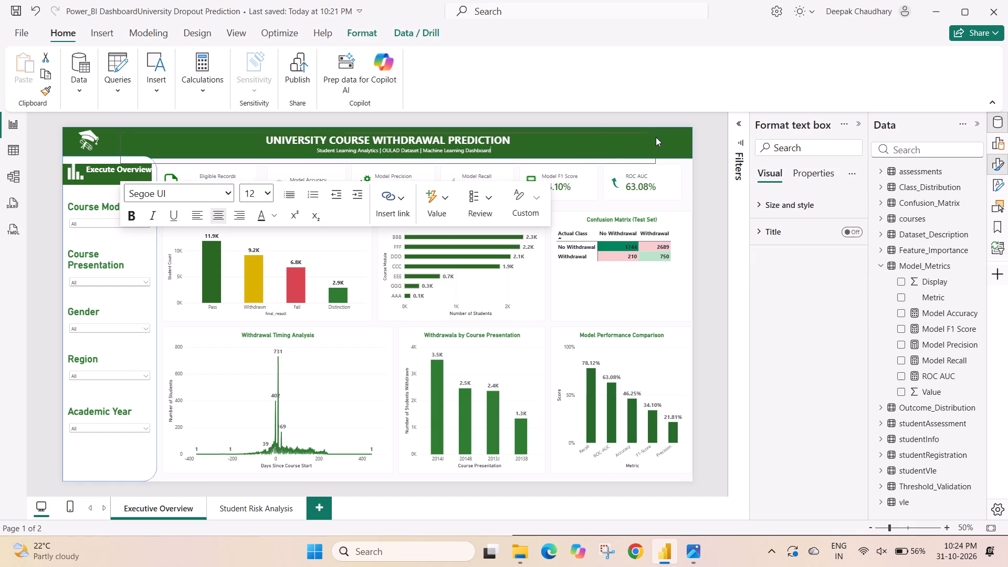
left_click_drag(656, 137, 684, 134)
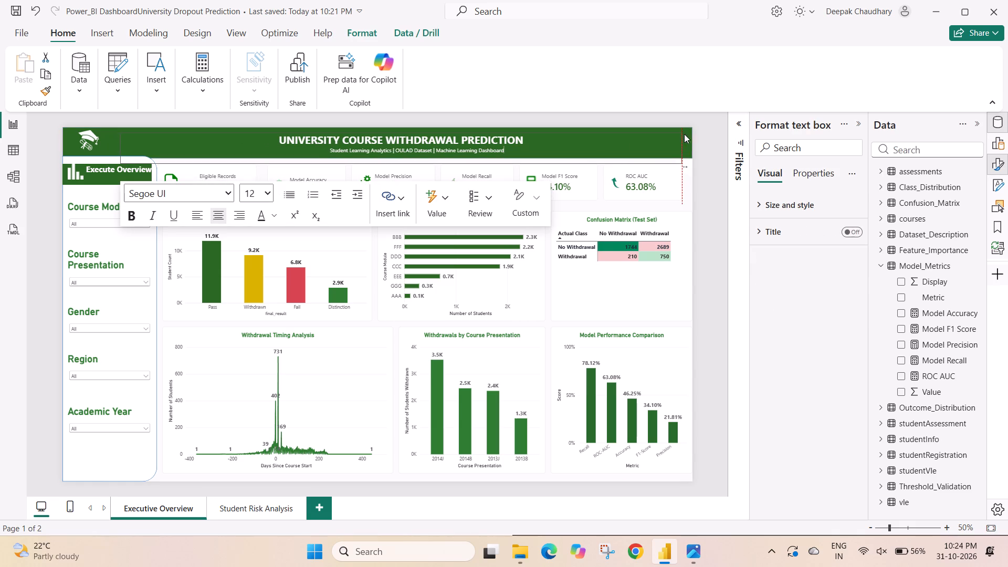
left_click_drag(684, 134, 693, 133)
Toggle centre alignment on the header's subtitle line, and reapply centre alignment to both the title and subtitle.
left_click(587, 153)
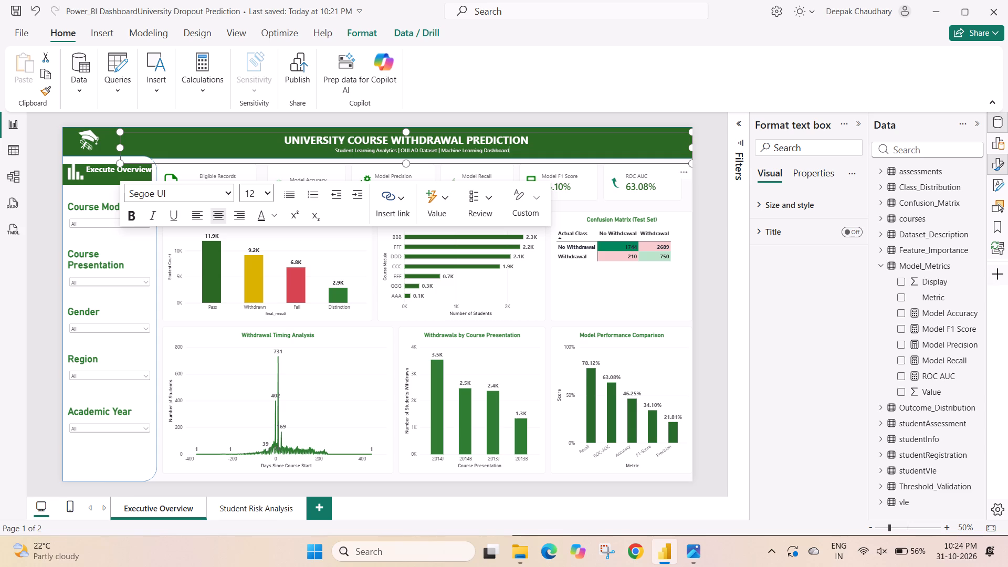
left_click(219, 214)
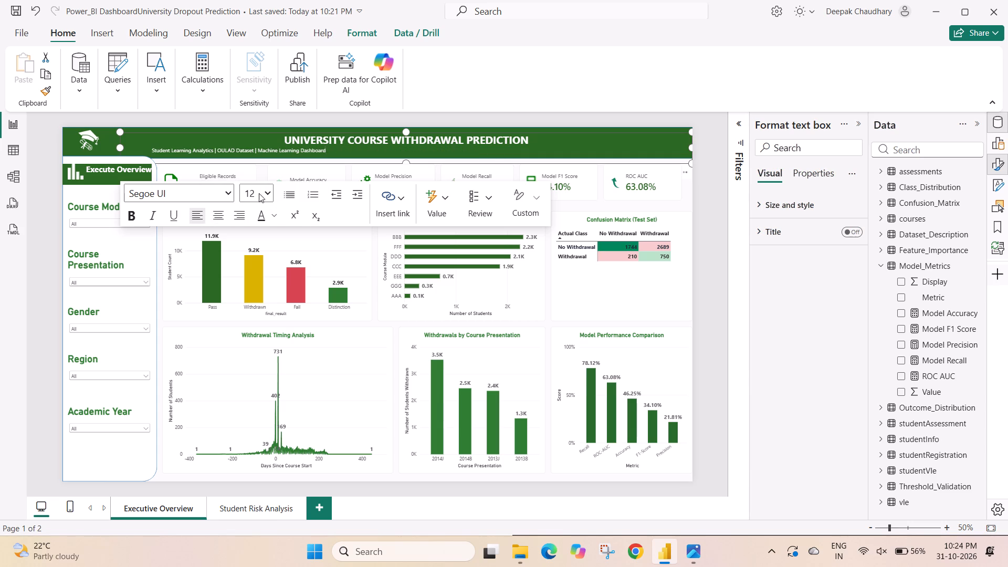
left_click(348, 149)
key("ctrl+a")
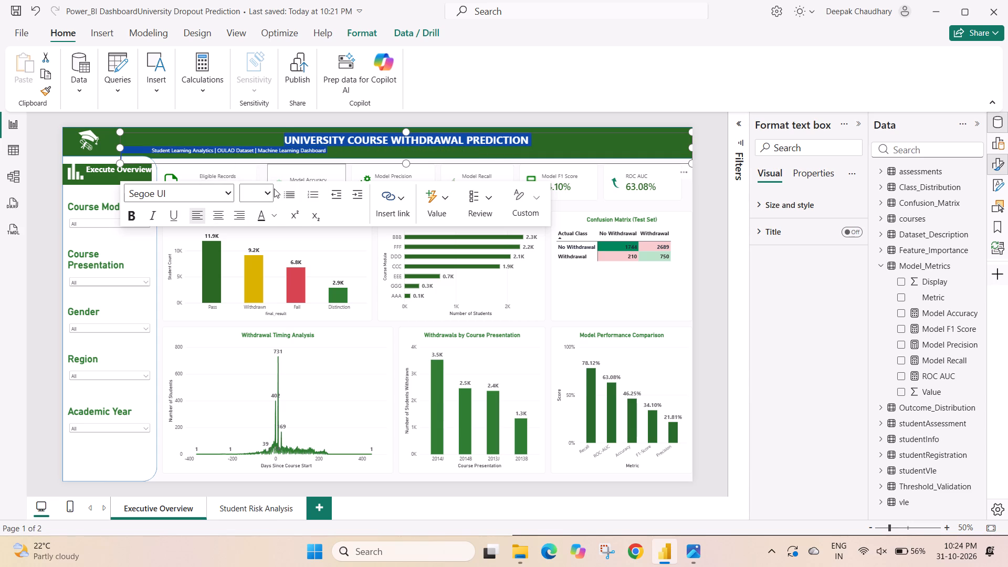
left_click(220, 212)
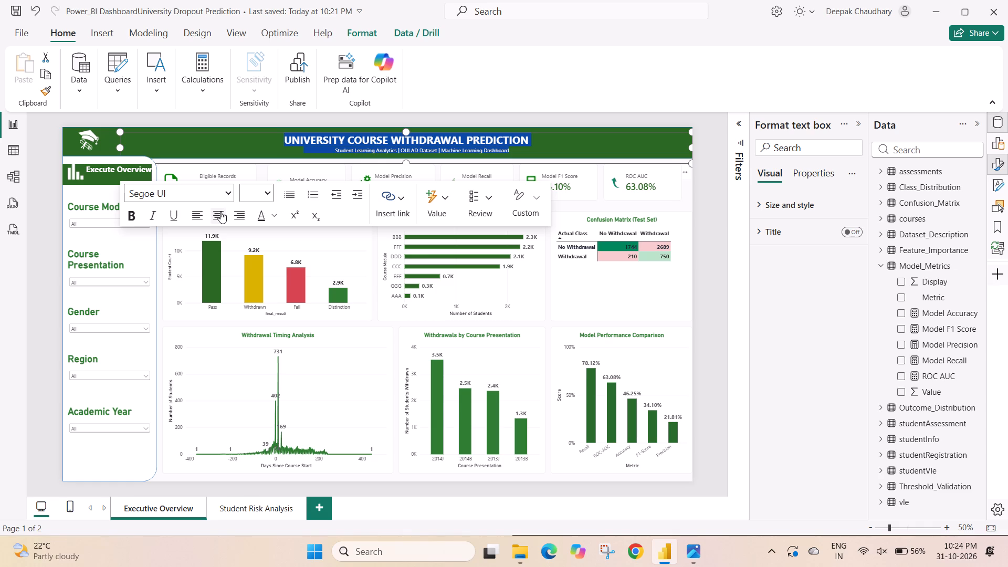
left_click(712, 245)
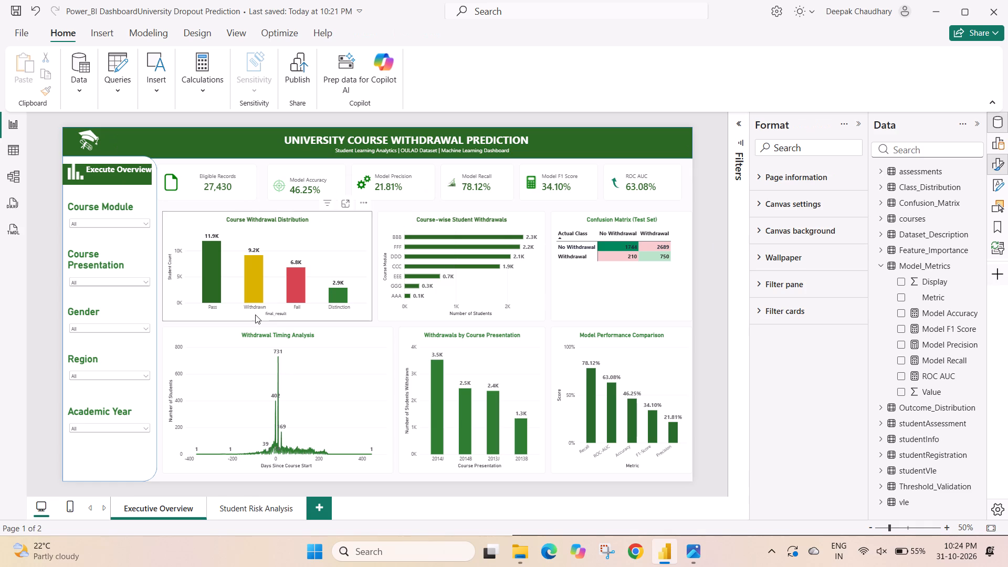
Test the Academic Year slicer with 2014, 2013 and 2014 again, and clear the selection.
left_click(128, 428)
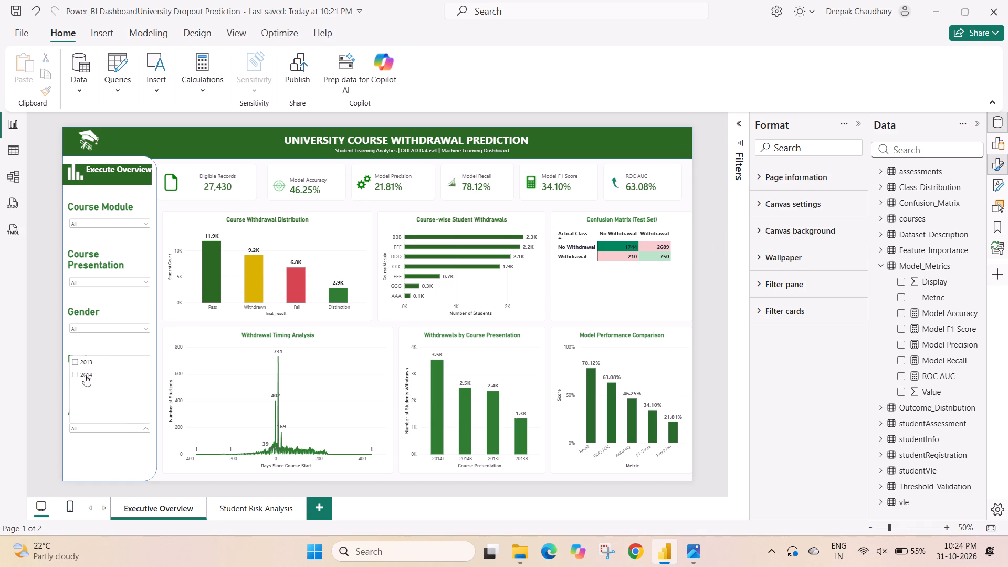
left_click(71, 373)
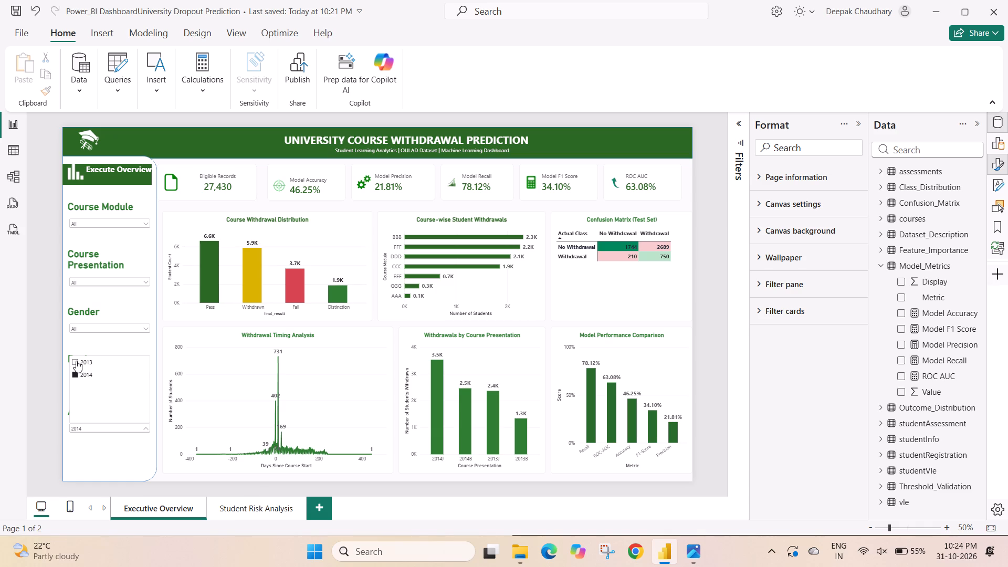
left_click(77, 360)
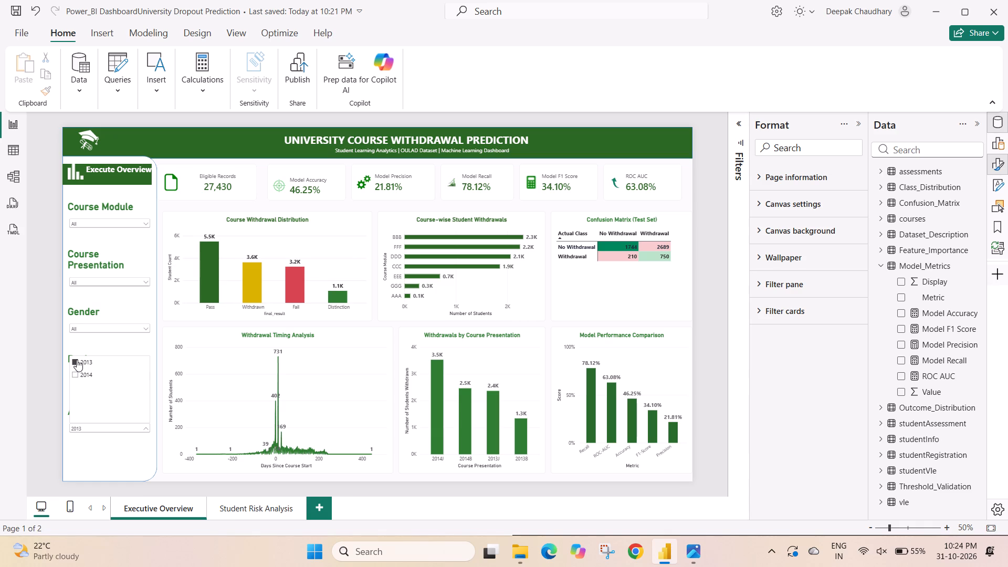
left_click(76, 372)
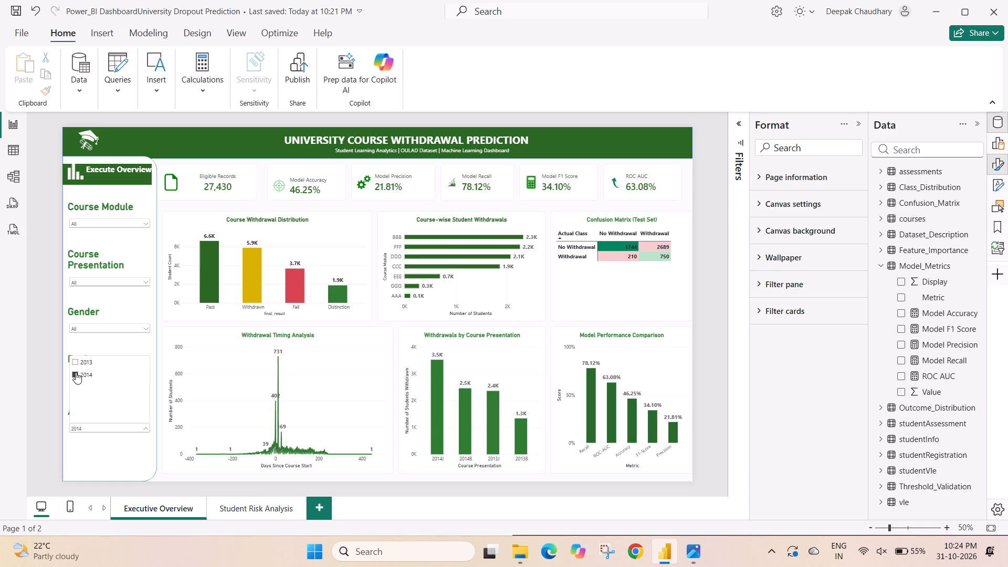
left_click(76, 372)
left_click(713, 390)
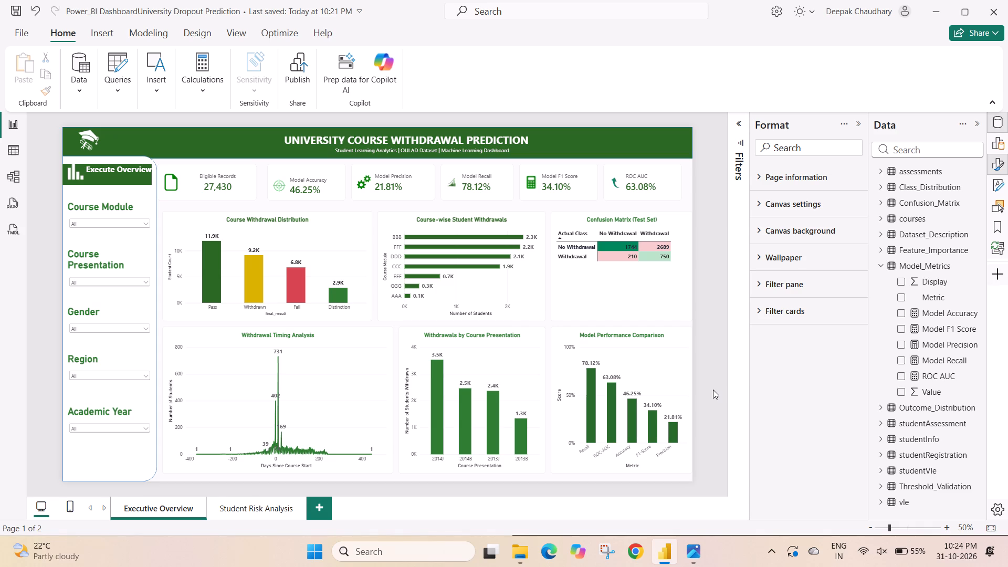
Switch to Chrome, search Google for "model accuracy icon green png free", and check the image results against the dashboard's card icons.
left_click(632, 548)
left_click(419, 333)
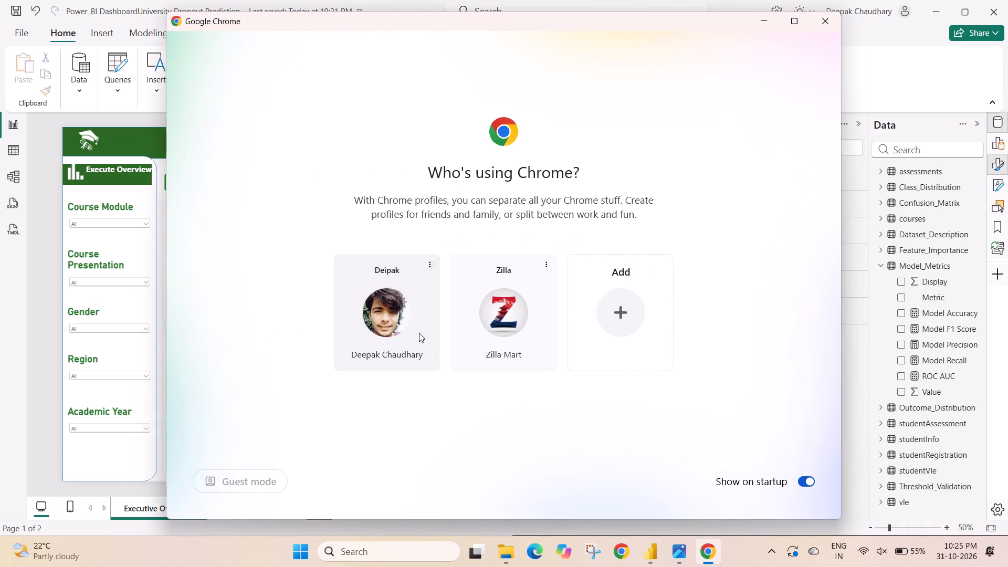
key("shift+m")
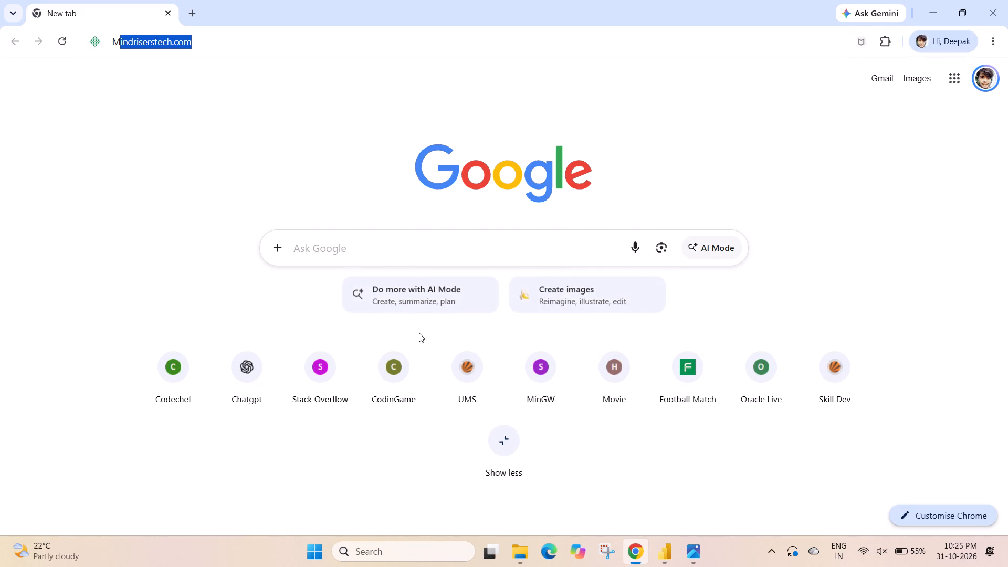
key("o")
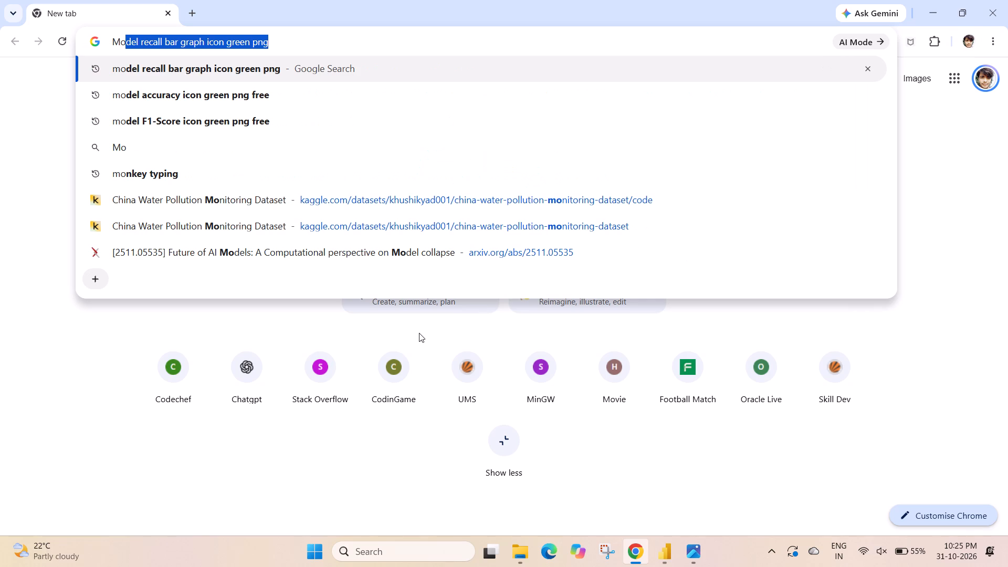
key("Down")
key("Return")
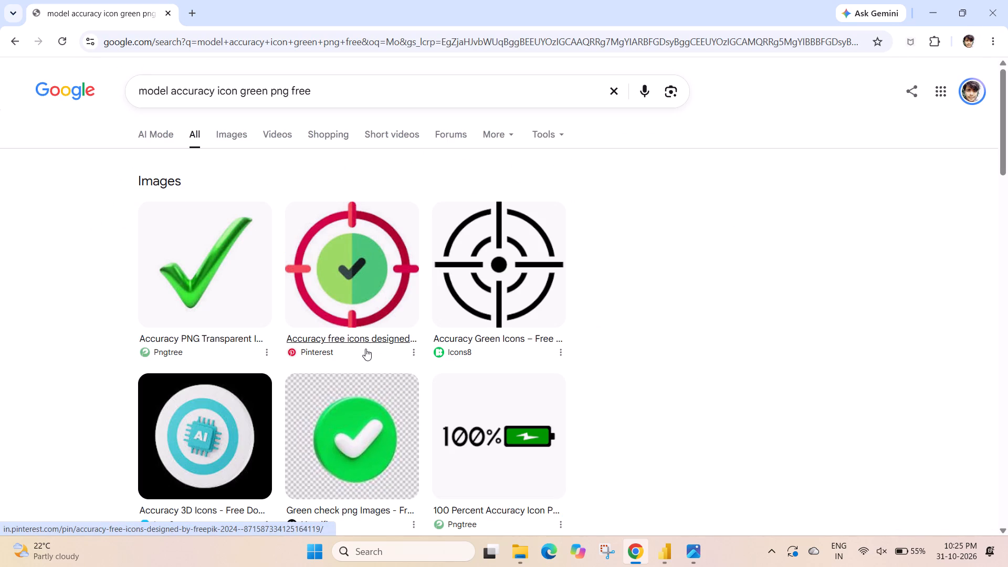
scroll(358, 329, "down", 3)
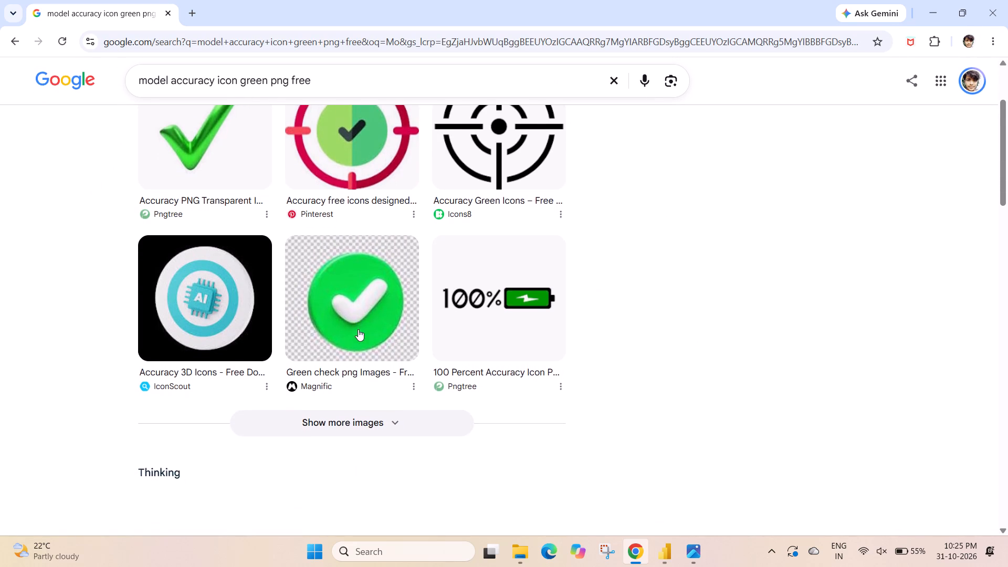
scroll(358, 329, "up", 1)
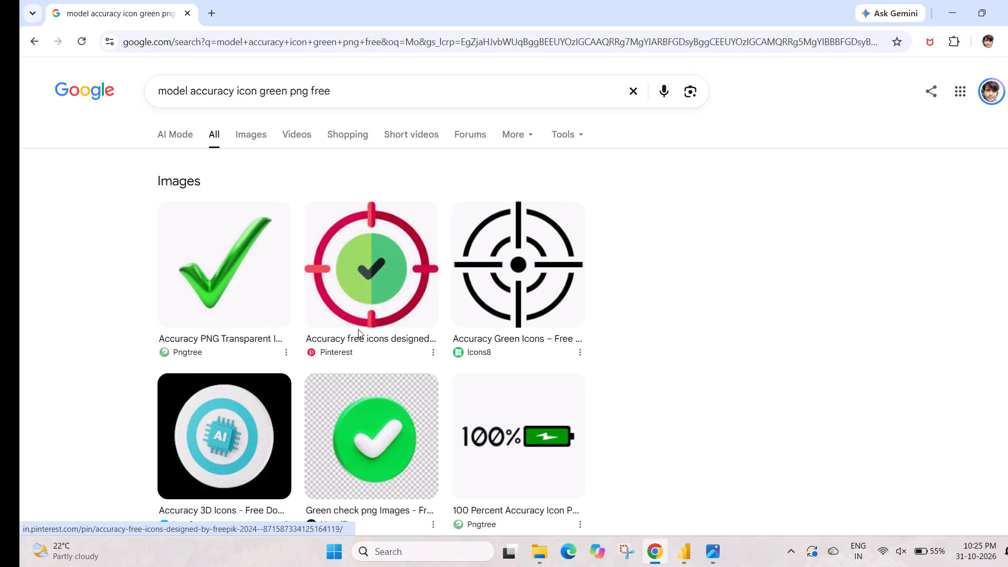
left_click(667, 553)
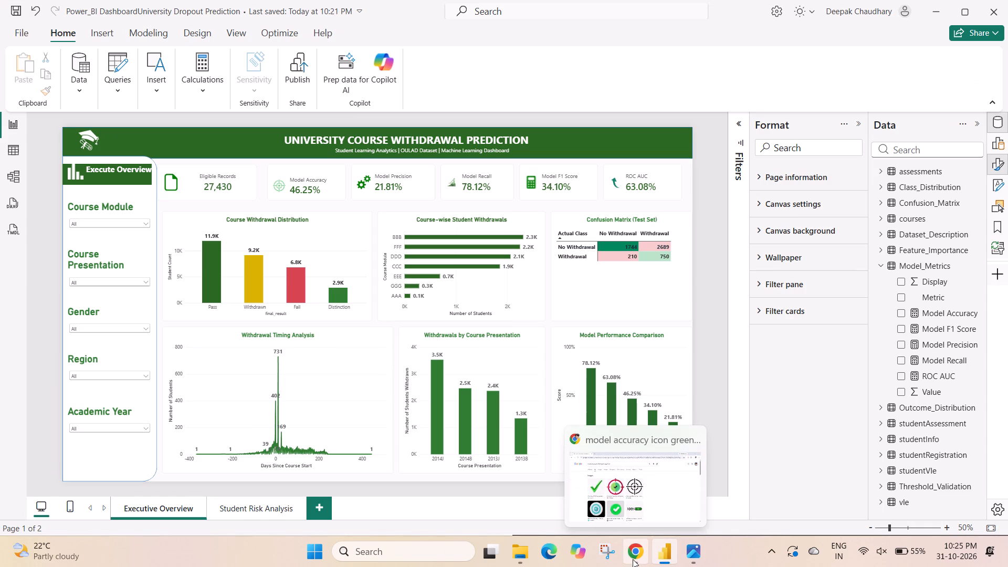
left_click(633, 558)
Open the Pngtree Accuracy PNG result, dismiss its sale offers, and browse the images for a green check mark icon.
left_click(222, 260)
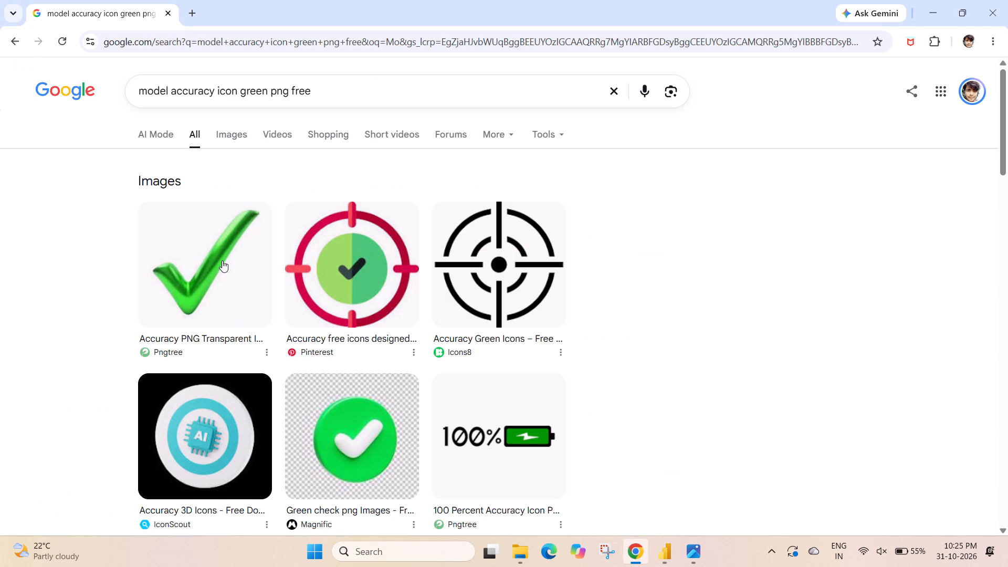
left_click(800, 290)
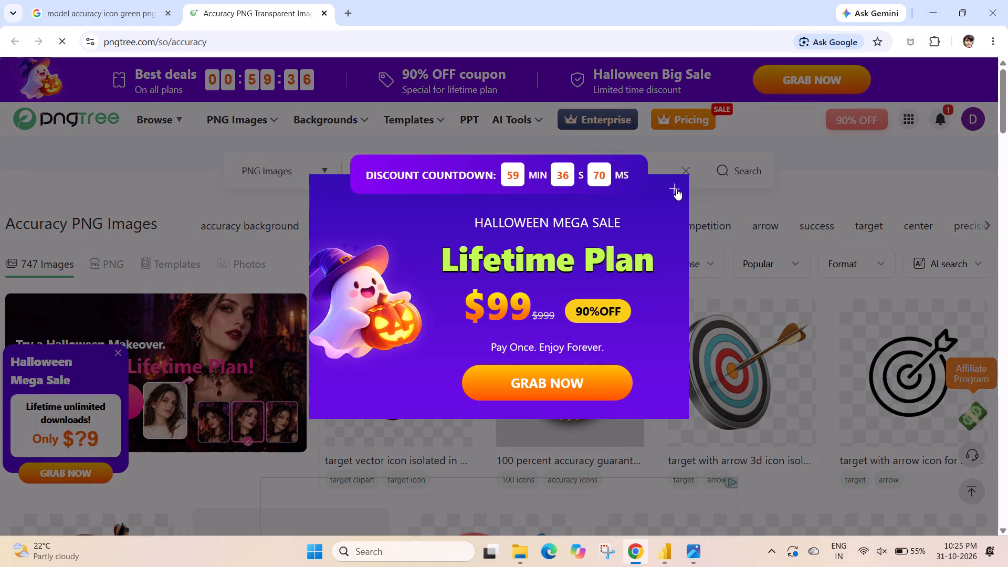
left_click(676, 188)
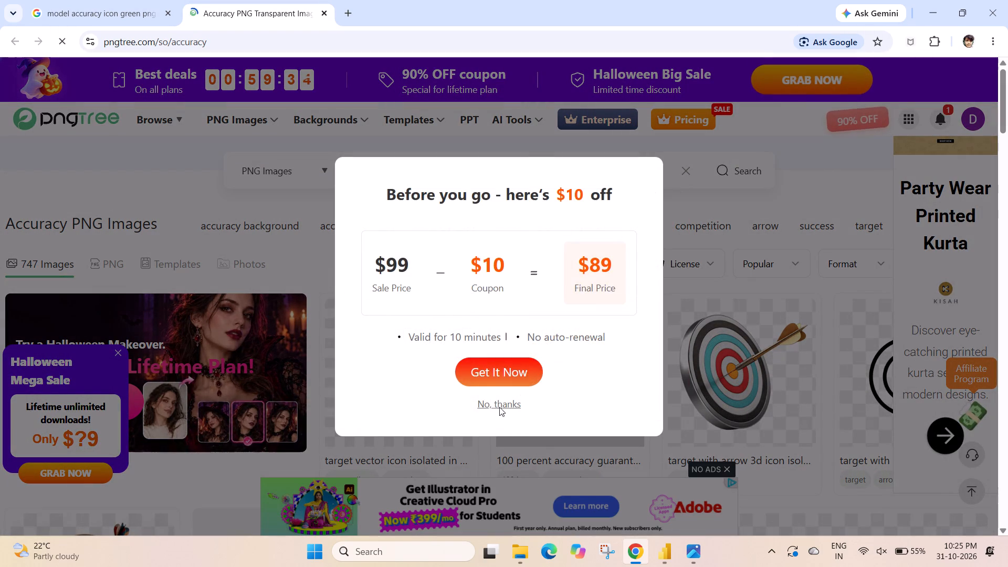
left_click(498, 403)
scroll(498, 403, "down", 3)
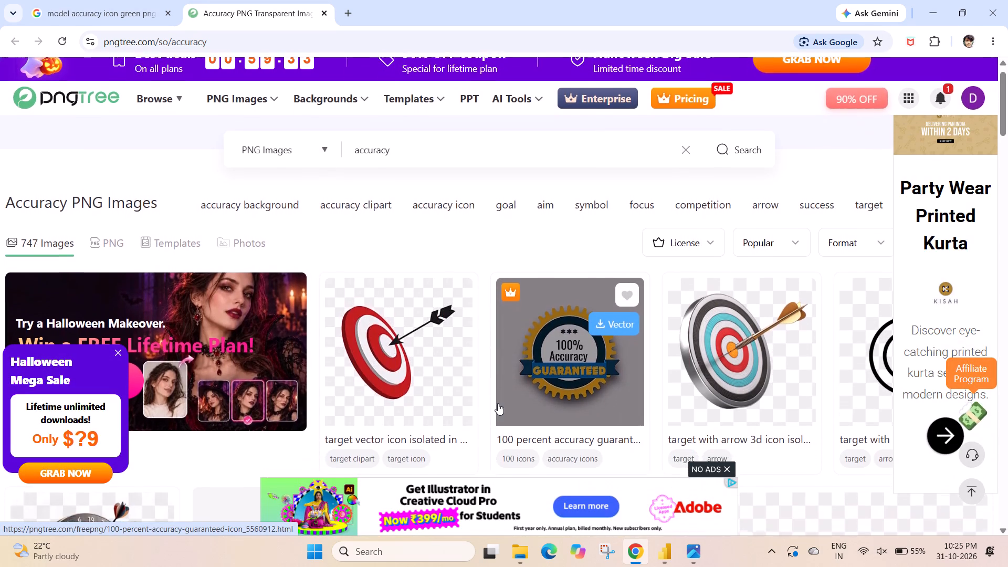
scroll(498, 403, "down", 6)
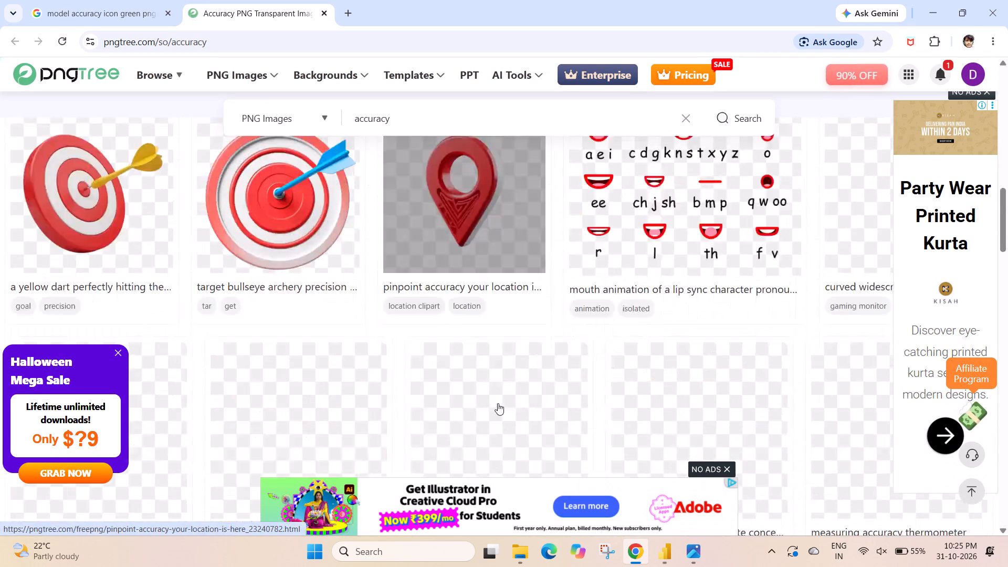
scroll(498, 403, "down", 1)
scroll(498, 403, "up", 1)
scroll(498, 403, "down", 4)
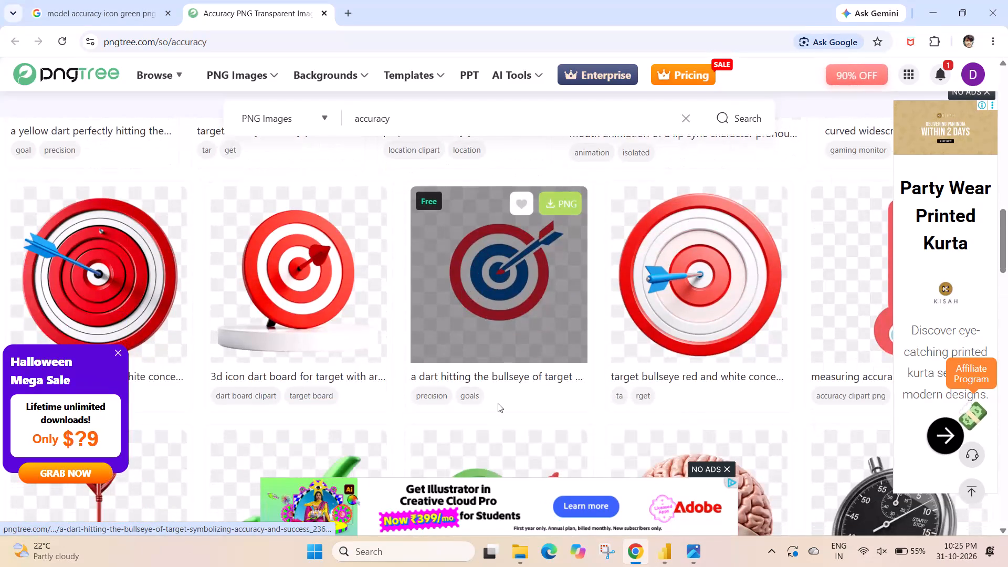
scroll(498, 403, "down", 2)
left_click(346, 405)
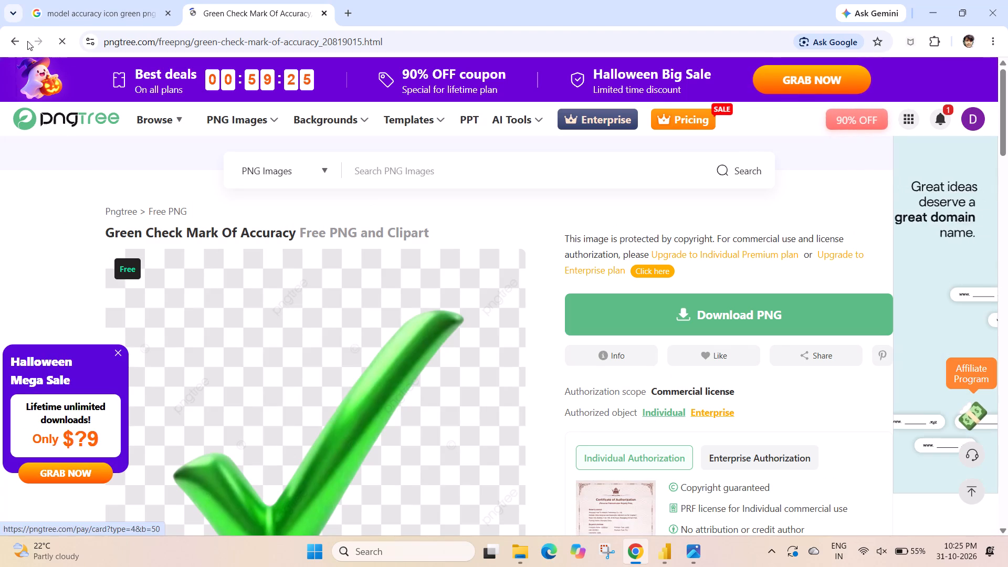
left_click(17, 36)
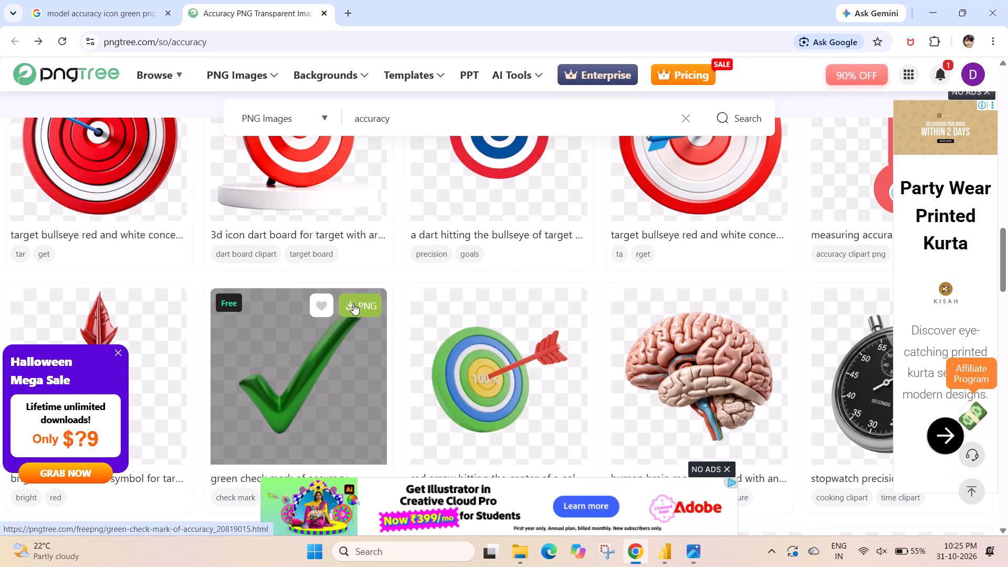
Download the "Green Check Mark Of Accuracy" PNG from Pngtree using the Free Plan's Relax Download.
left_click(359, 302)
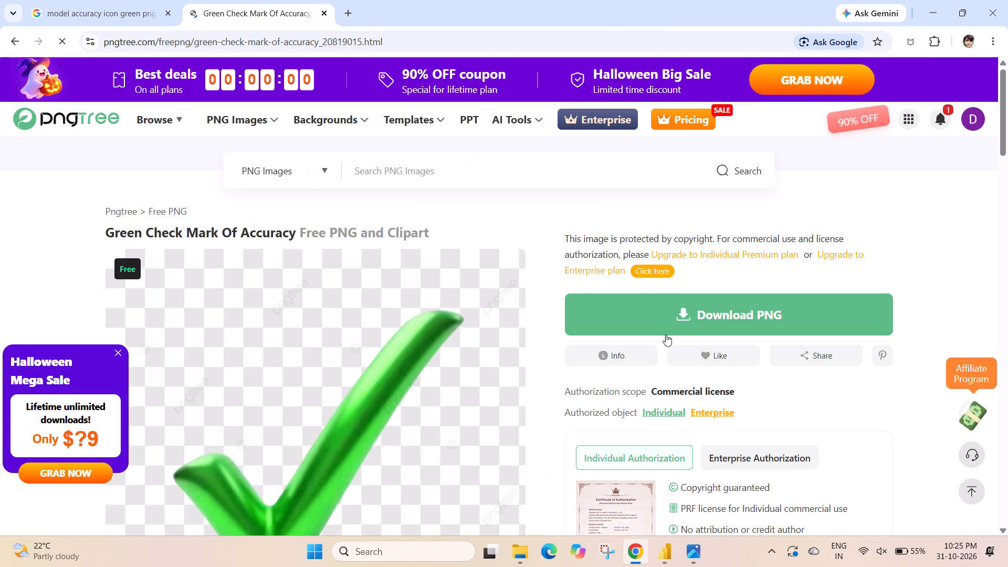
left_click(683, 316)
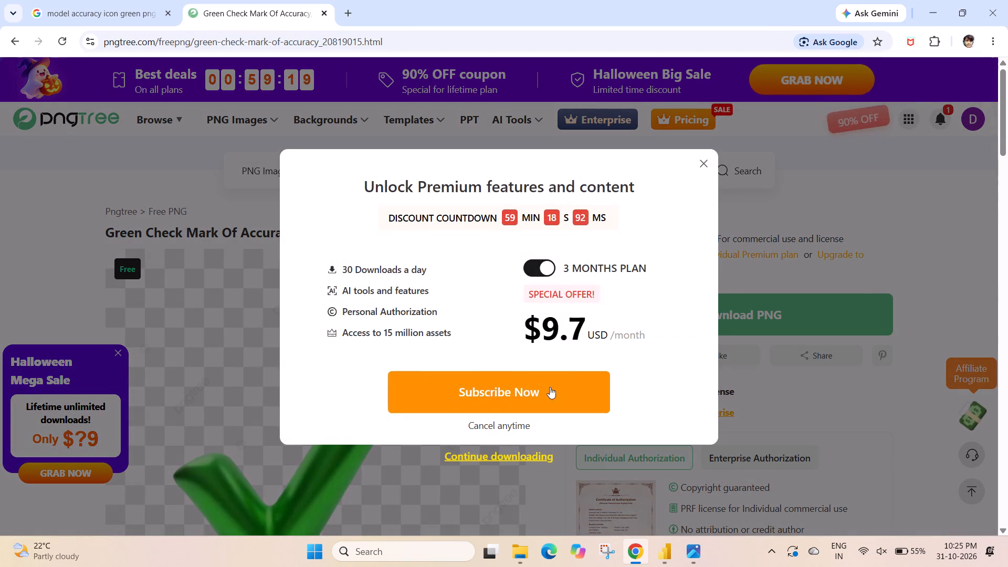
left_click(493, 423)
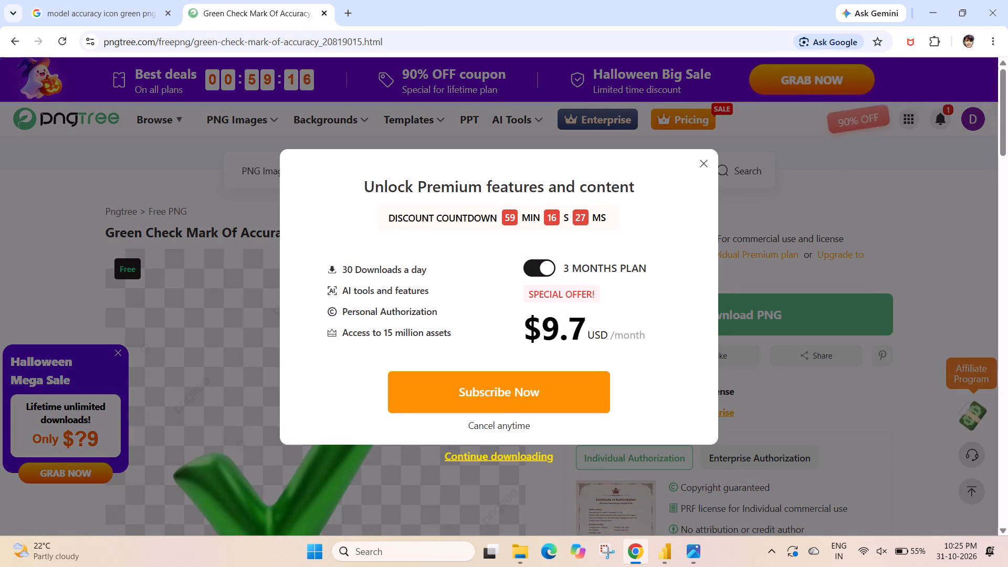
left_click(473, 456)
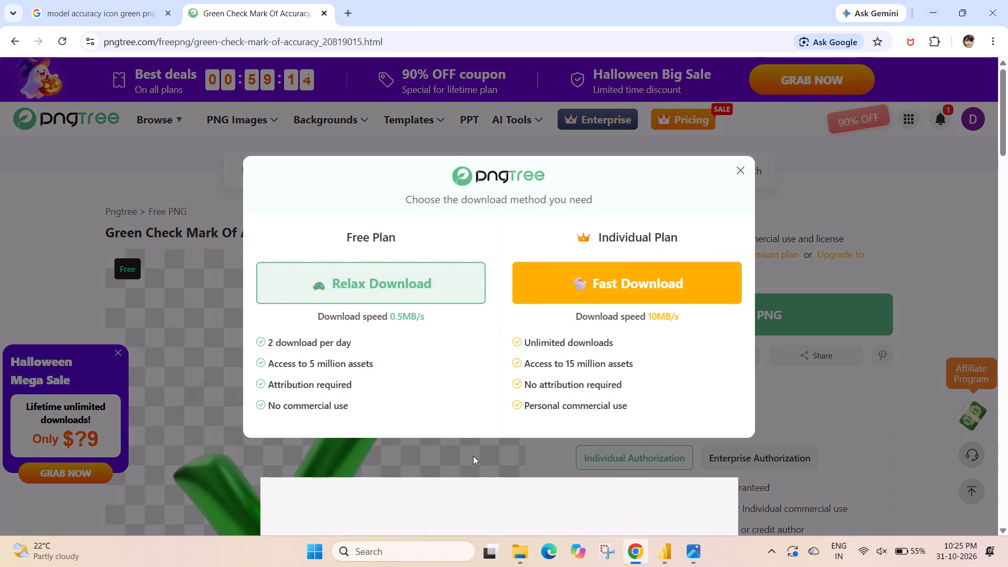
left_click(435, 285)
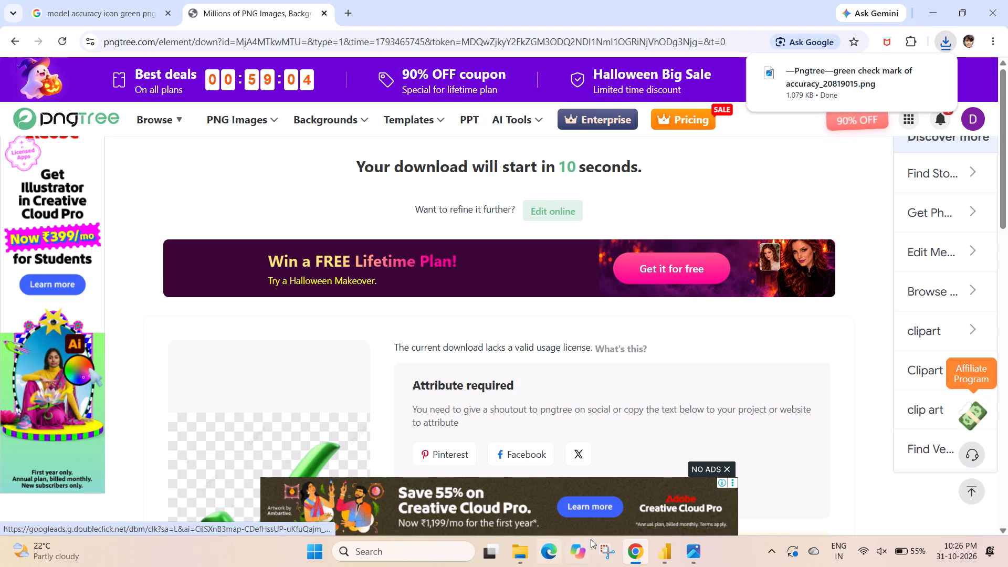
Switch back to the Power BI dashboard and save the report.
left_click(672, 549)
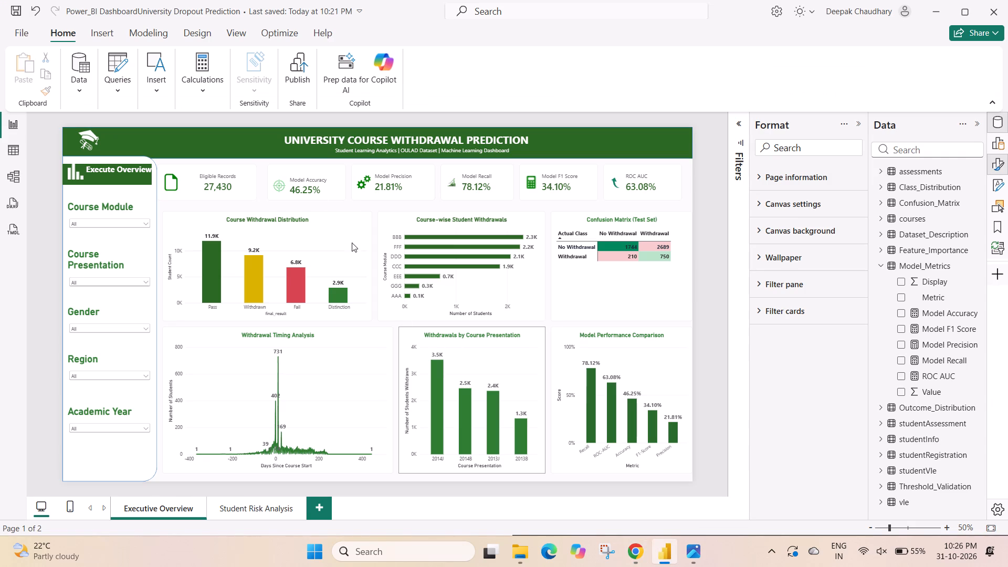
left_click(280, 187)
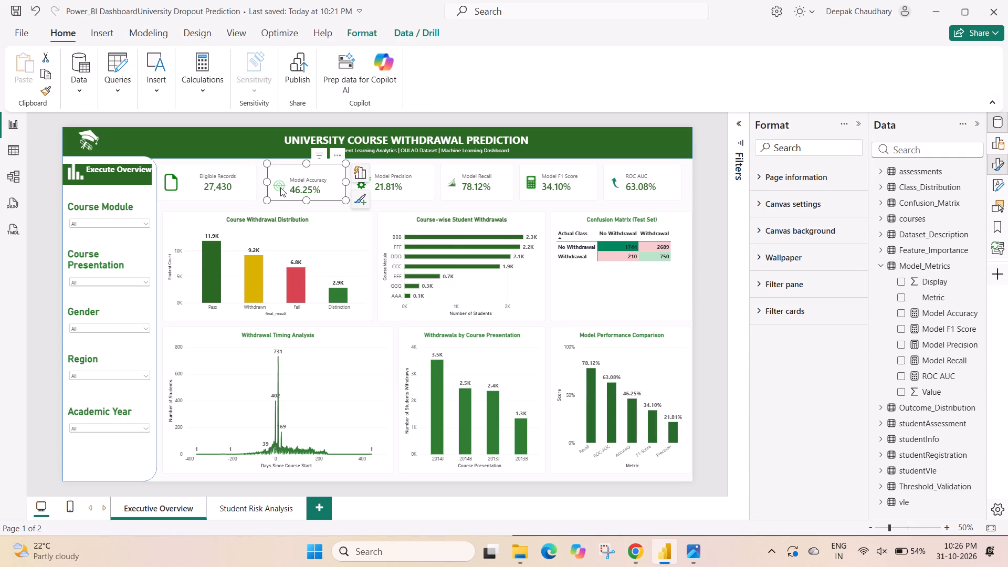
left_click(712, 248)
key("ctrl+s")
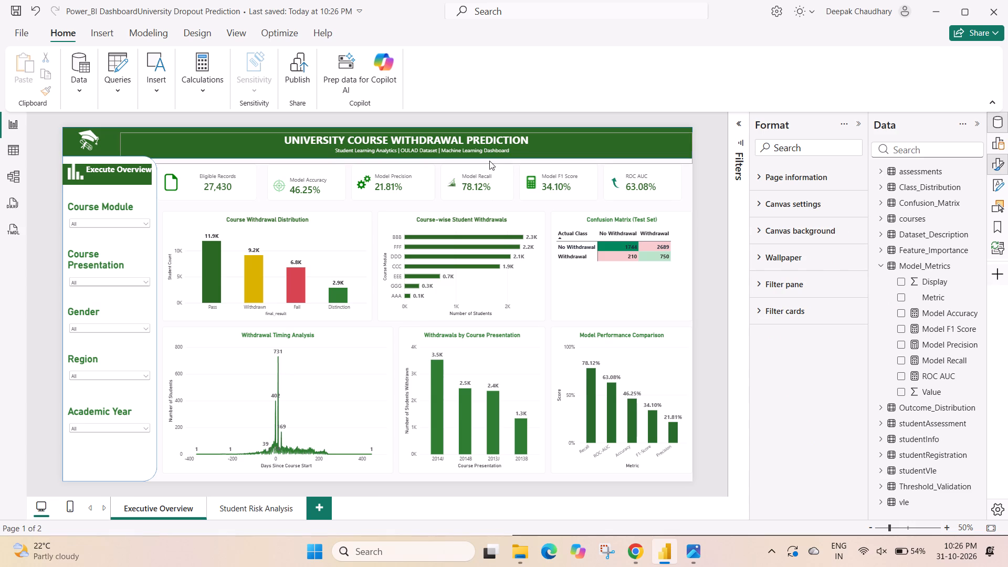
left_click(23, 31)
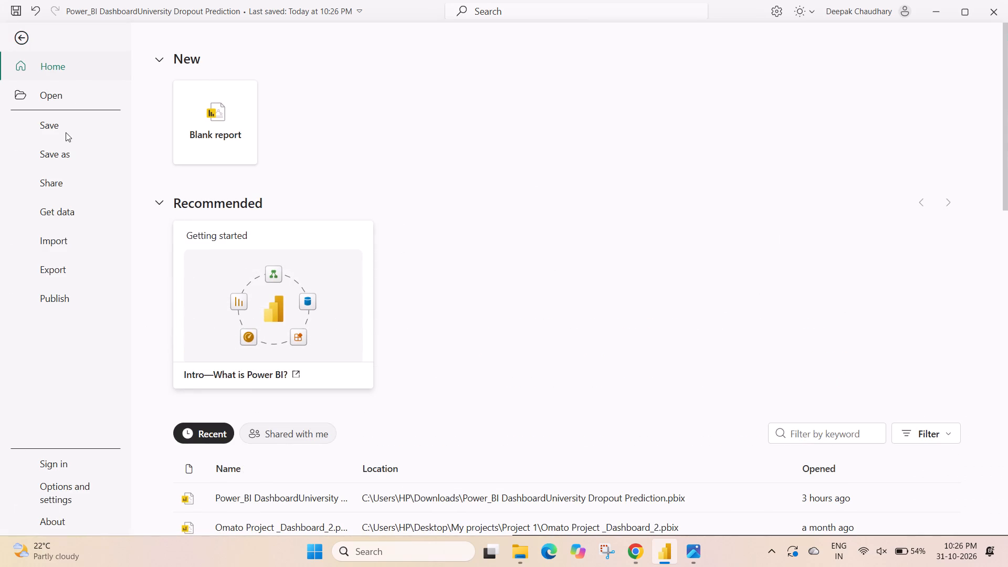
left_click(66, 132)
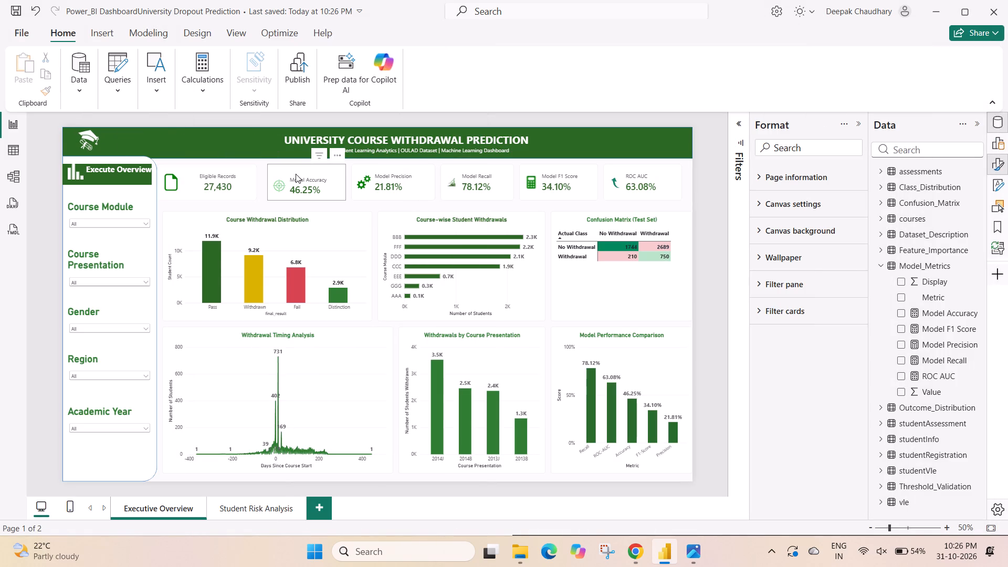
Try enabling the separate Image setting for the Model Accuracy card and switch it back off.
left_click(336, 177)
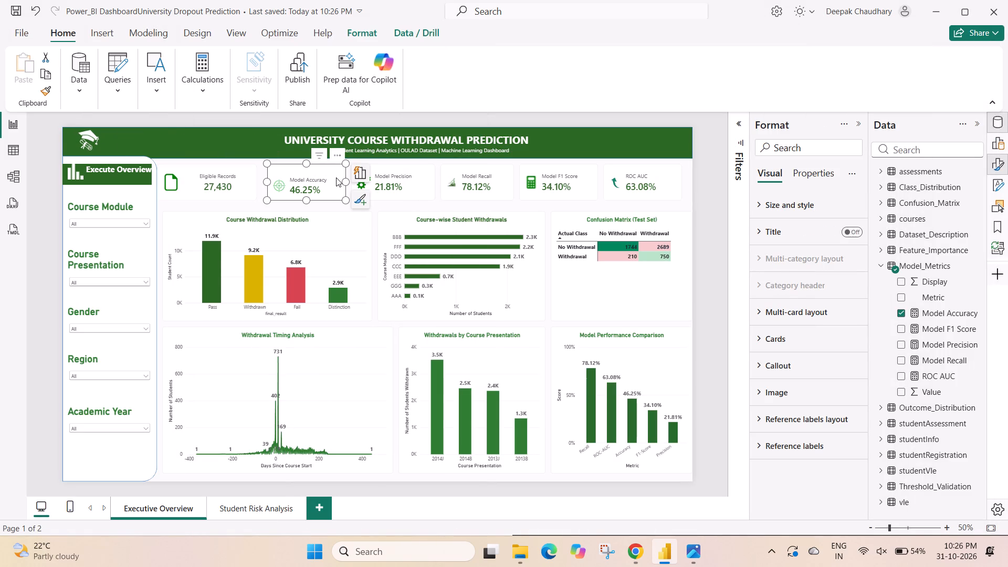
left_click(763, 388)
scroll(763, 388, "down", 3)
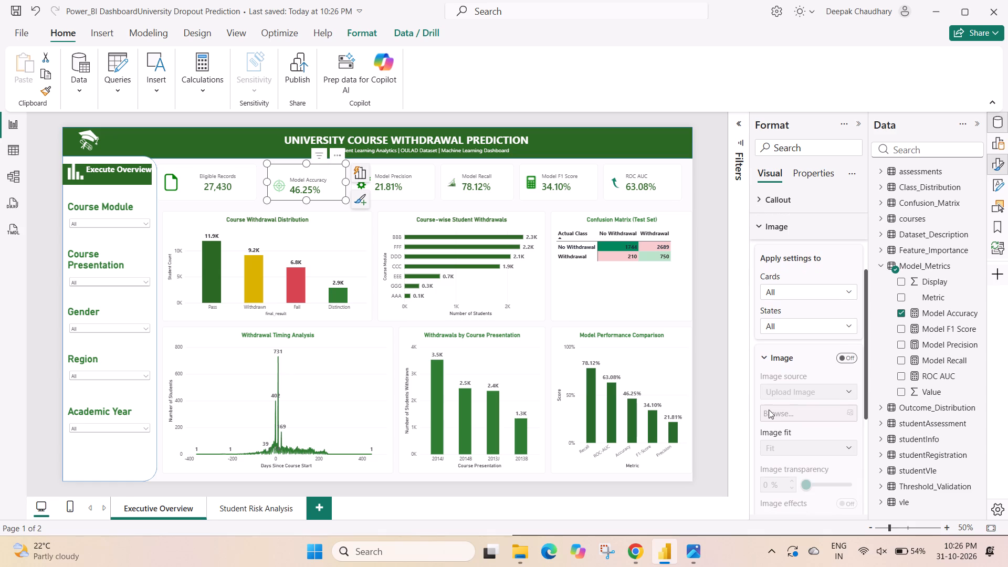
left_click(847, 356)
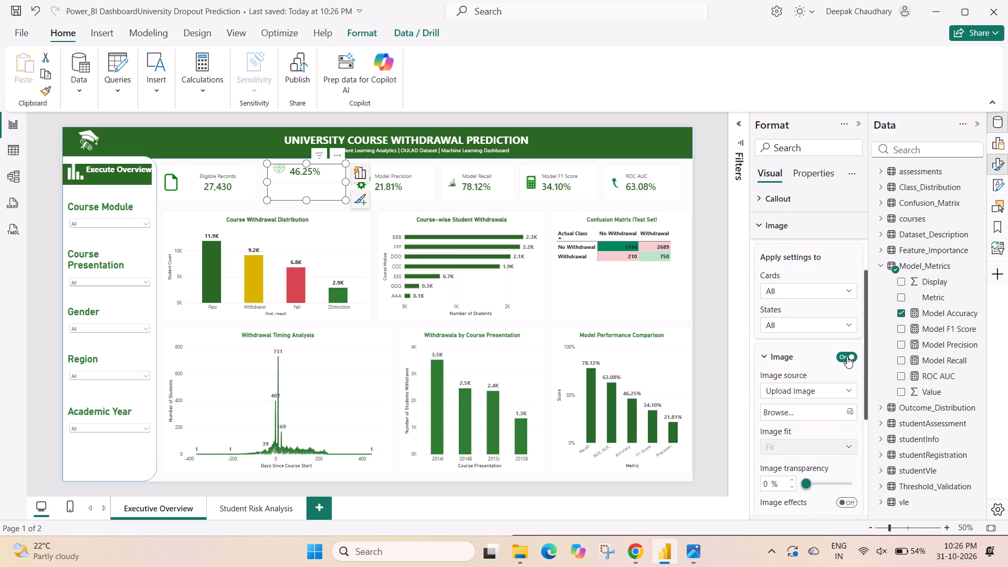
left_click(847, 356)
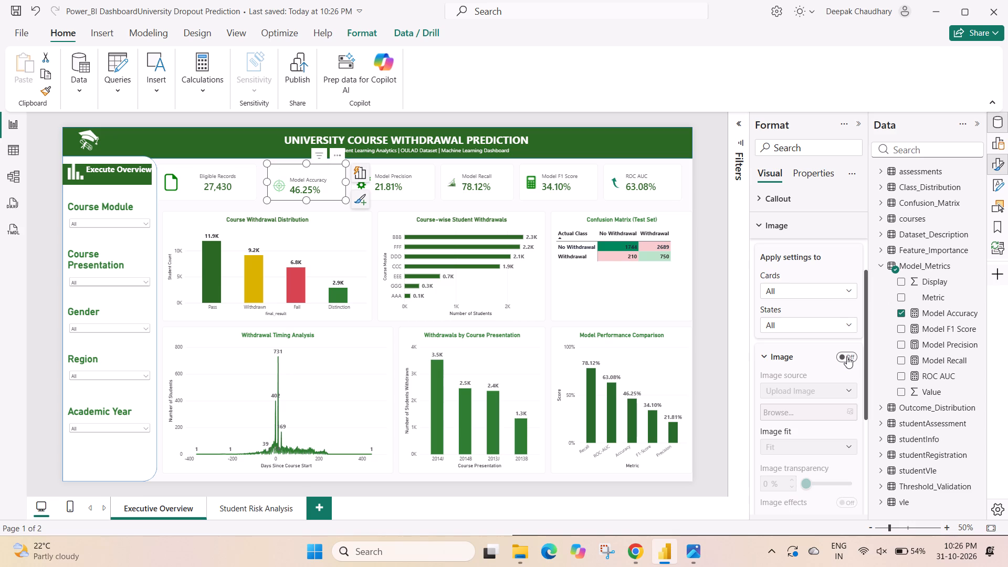
Replace the Model Accuracy card's callout image file-xxl.png with the downloaded Pngtree green check mark PNG from Downloads.
scroll(805, 353, "up", 1)
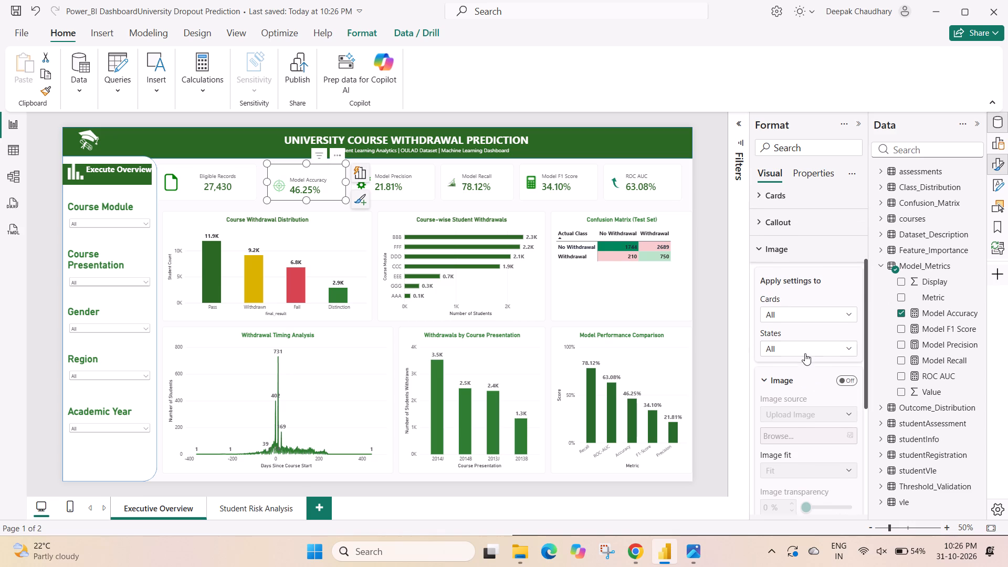
scroll(805, 353, "up", 1)
scroll(768, 263, "up", 1)
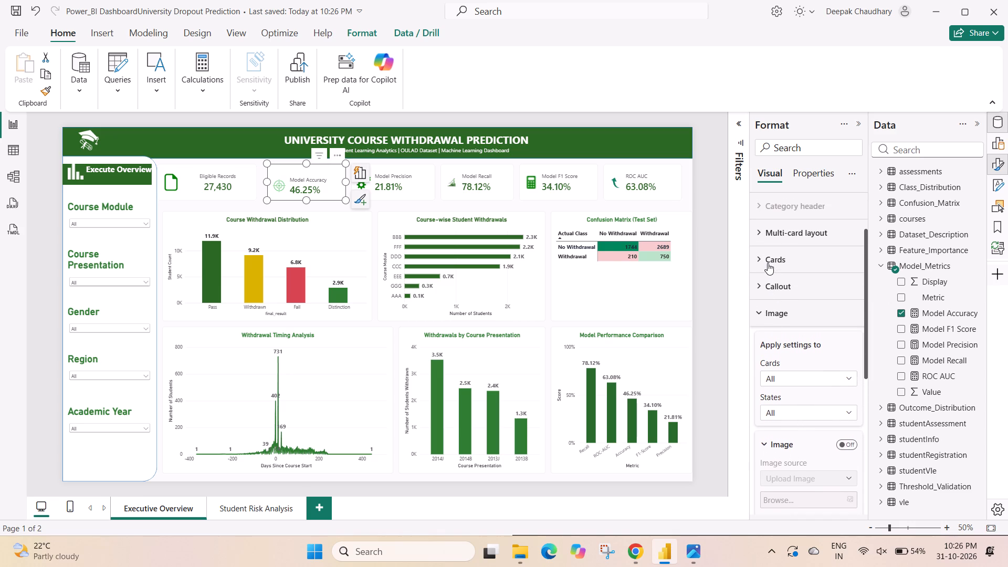
left_click(758, 287)
scroll(798, 347, "down", 1)
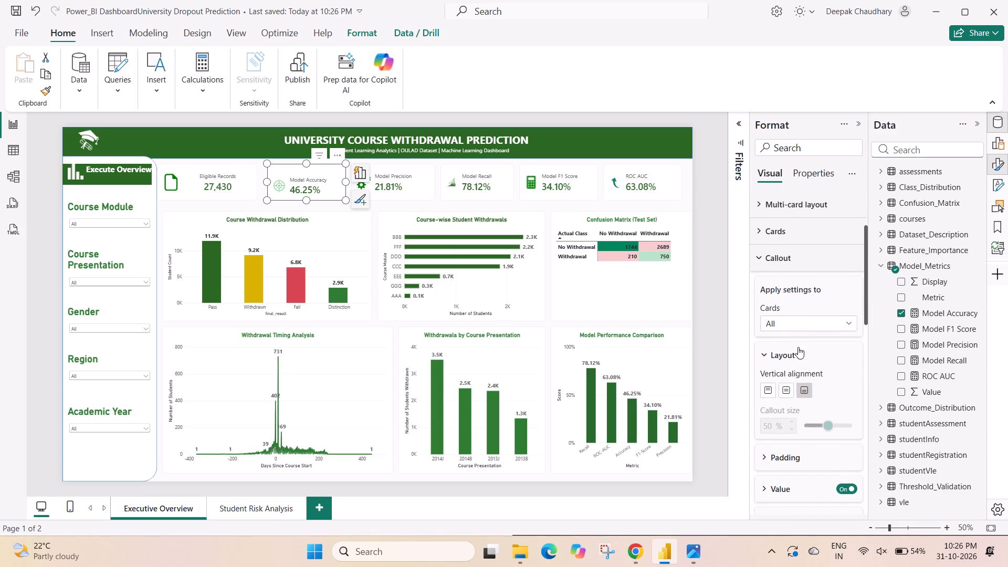
scroll(798, 347, "down", 3)
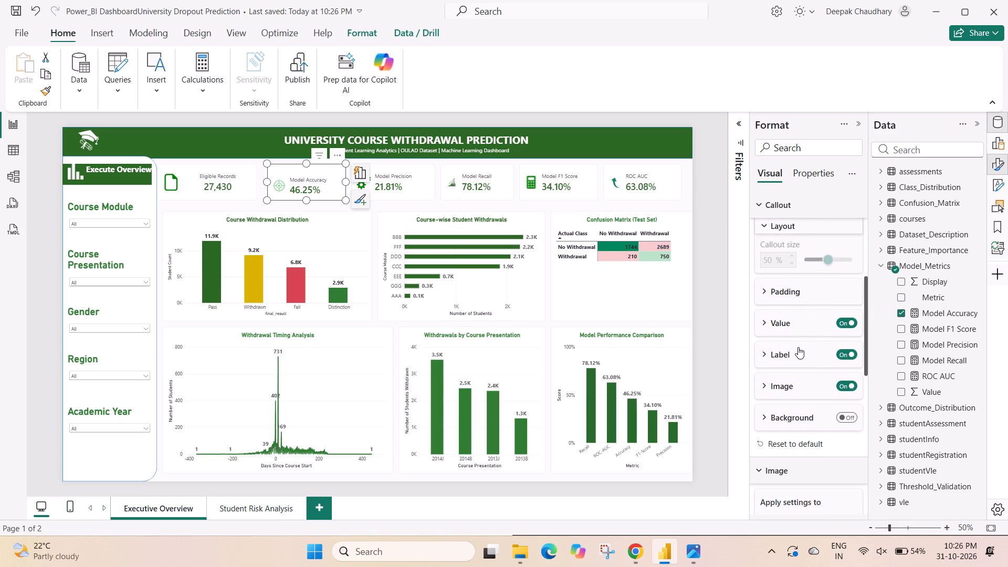
scroll(785, 402, "down", 3)
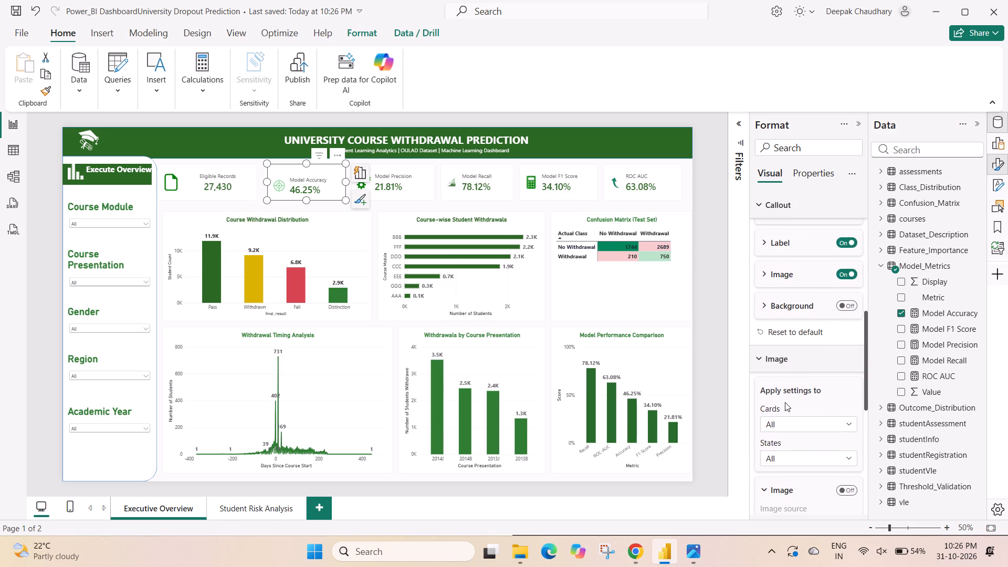
scroll(785, 402, "down", 1)
left_click(764, 286)
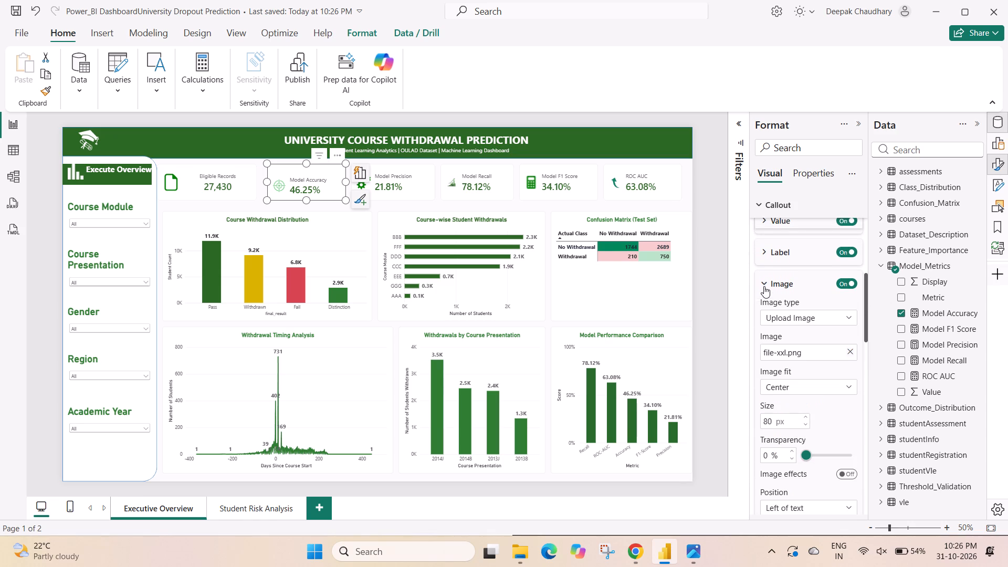
left_click(852, 353)
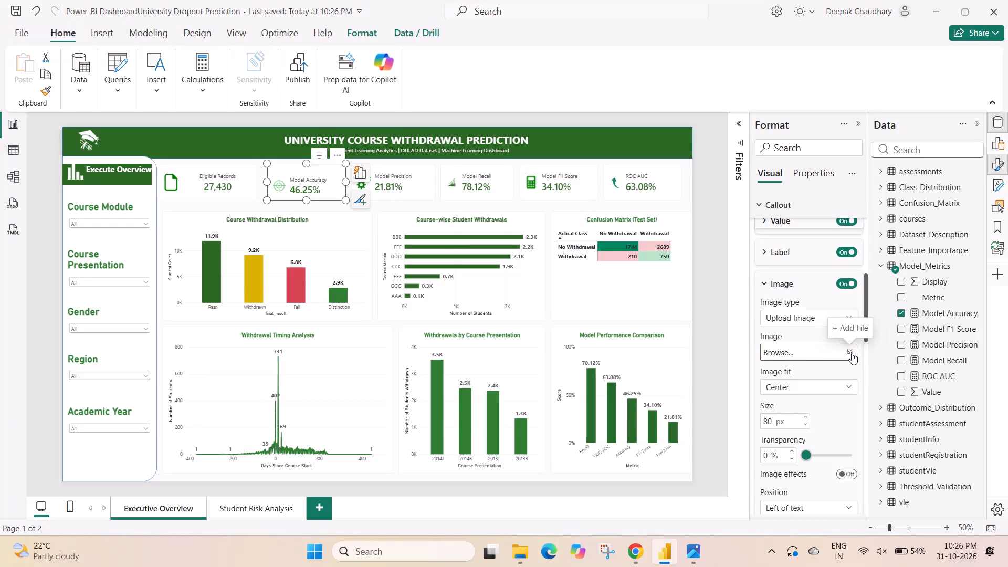
left_click(852, 352)
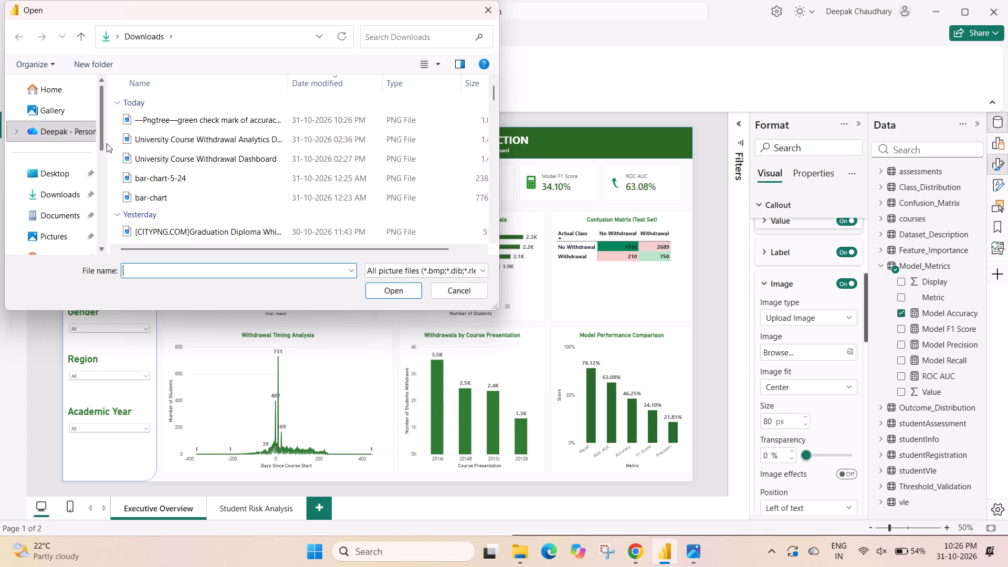
left_click(178, 127)
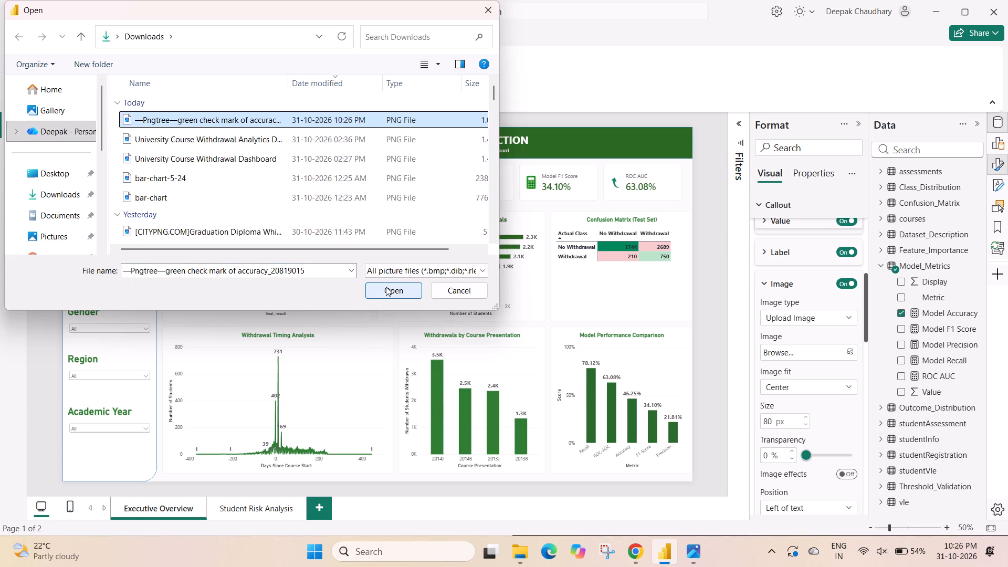
left_click(386, 287)
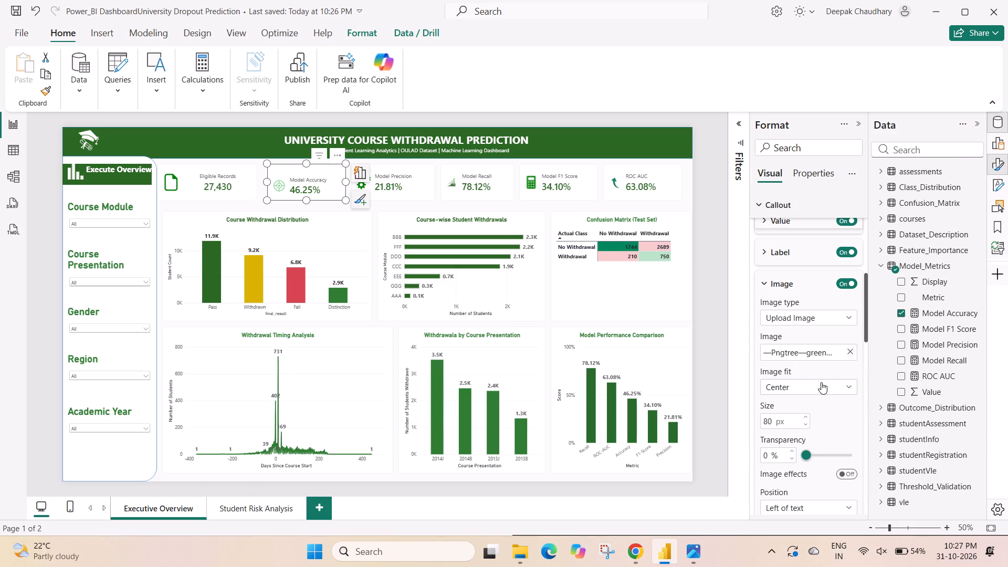
scroll(825, 392, "down", 1)
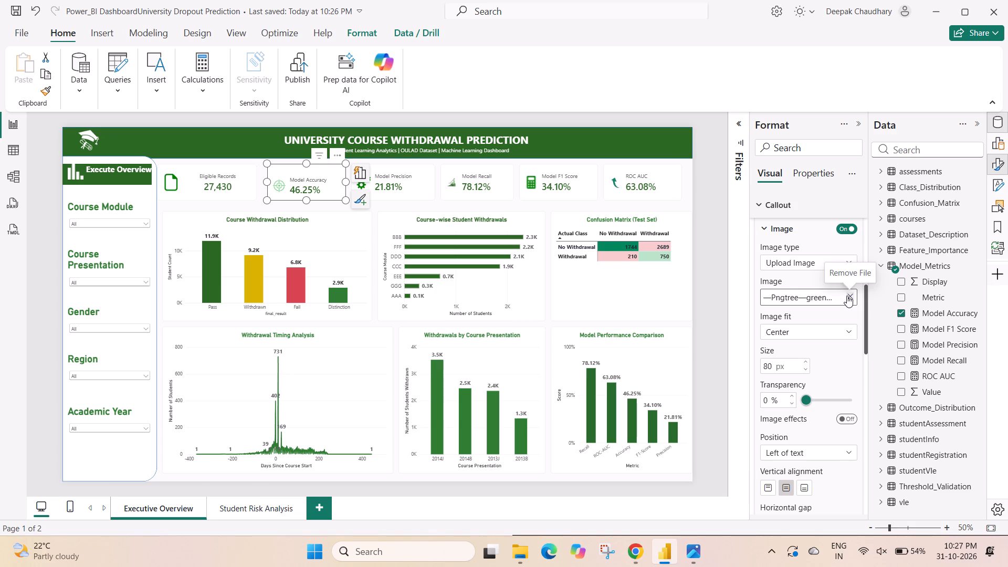
left_click(709, 303)
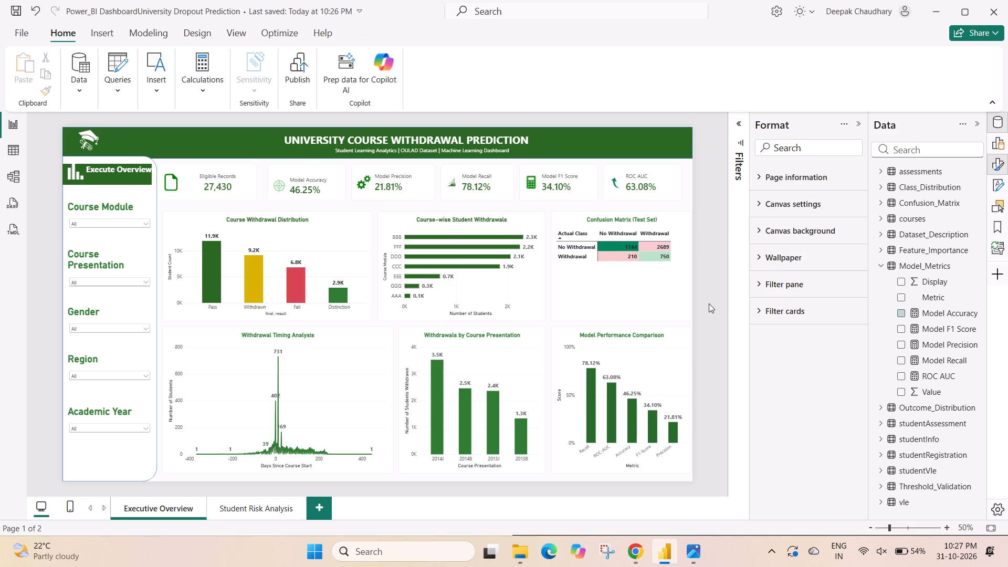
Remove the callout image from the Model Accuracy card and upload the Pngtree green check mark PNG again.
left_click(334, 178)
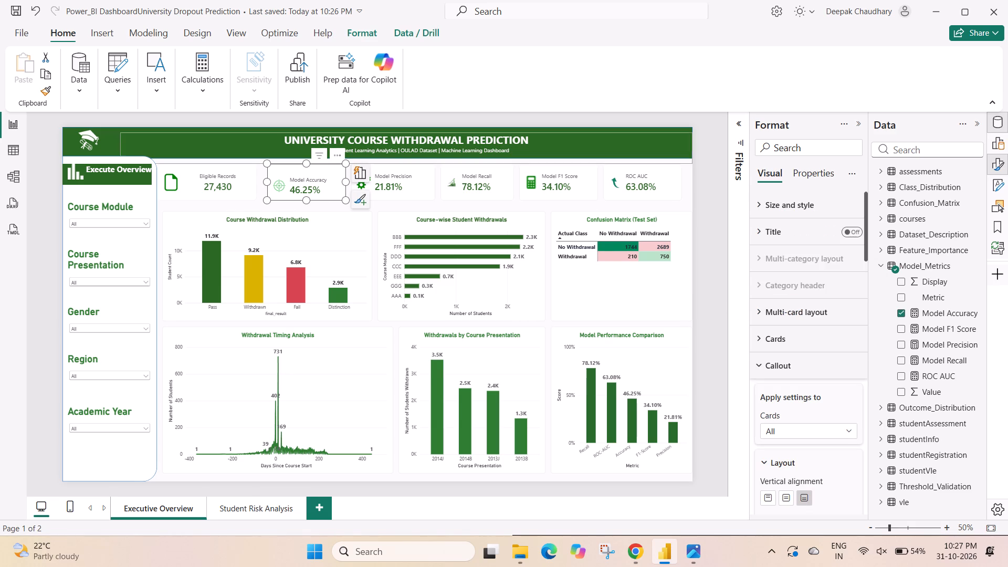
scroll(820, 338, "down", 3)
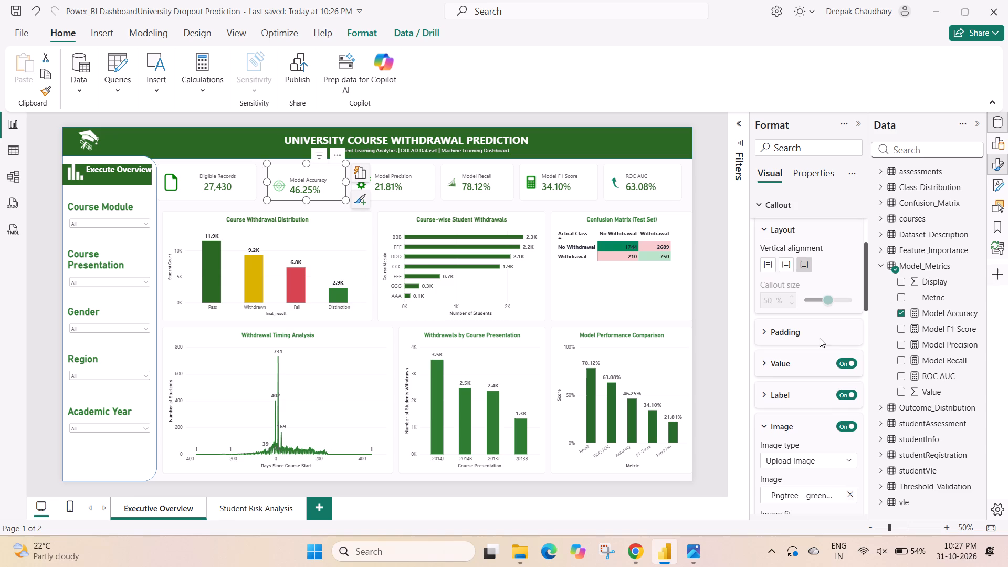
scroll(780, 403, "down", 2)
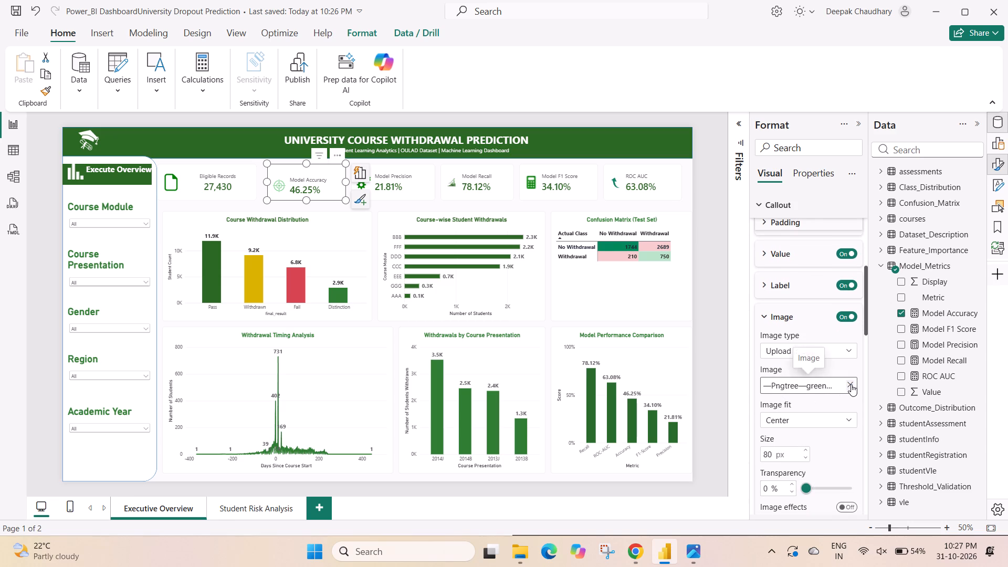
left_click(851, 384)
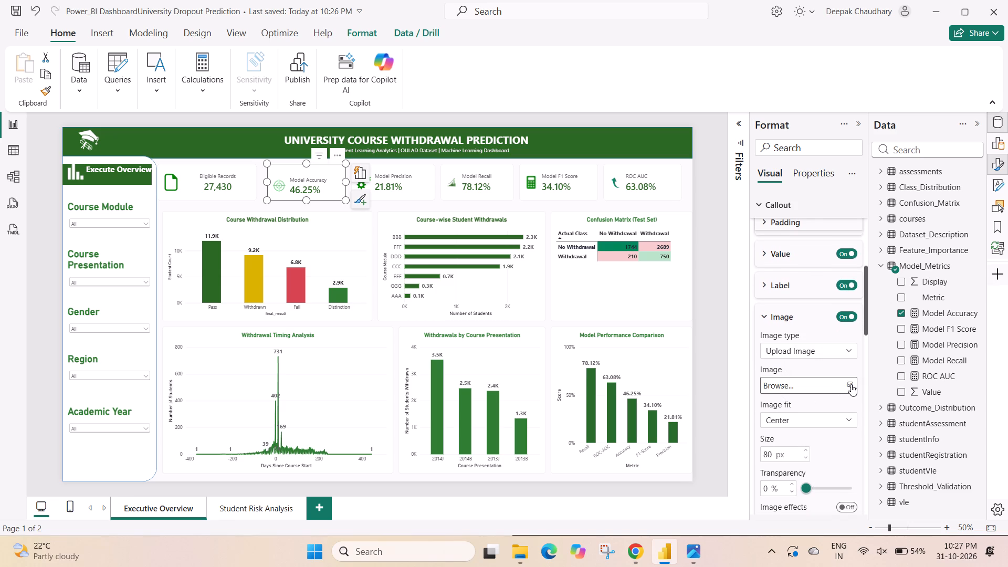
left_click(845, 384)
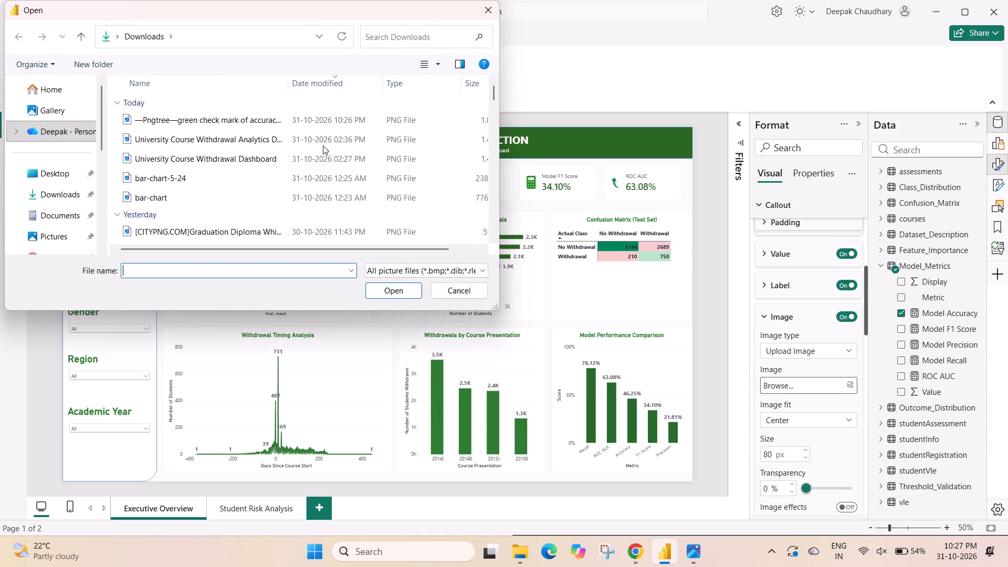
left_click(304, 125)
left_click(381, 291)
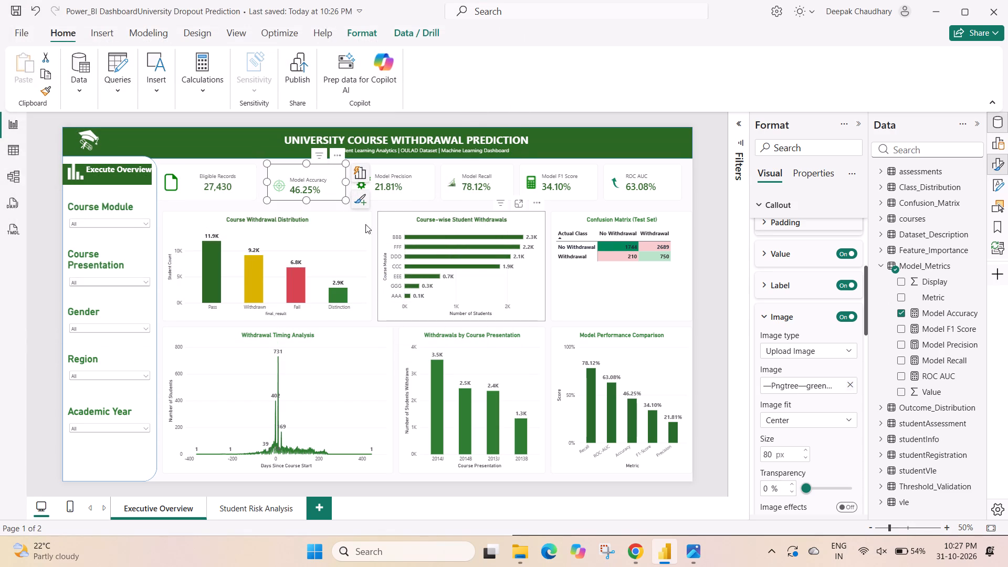
Try selecting the icon inside the Model Accuracy card, and remove the Pngtree file from its callout image setting.
left_click(281, 187)
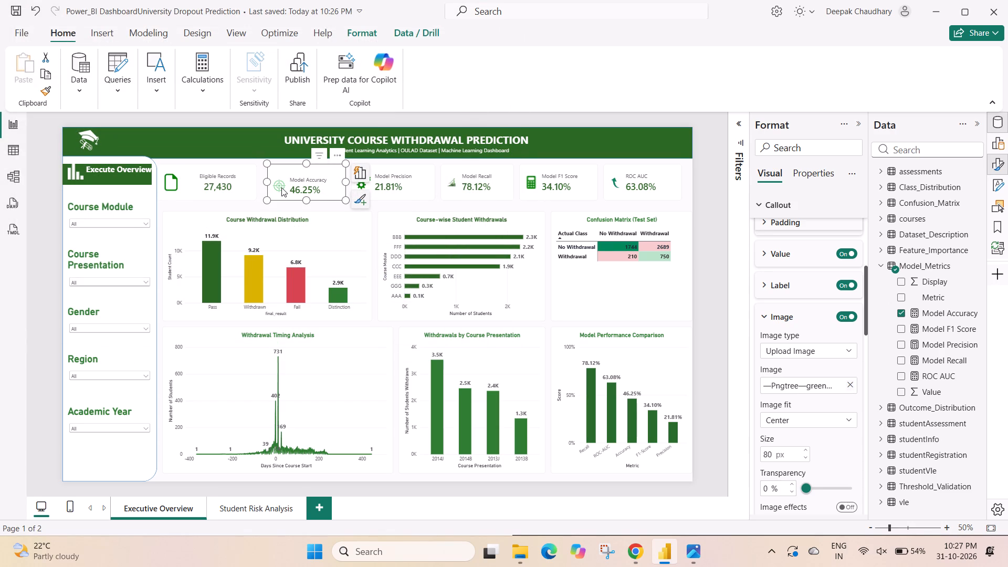
triple_click(281, 187)
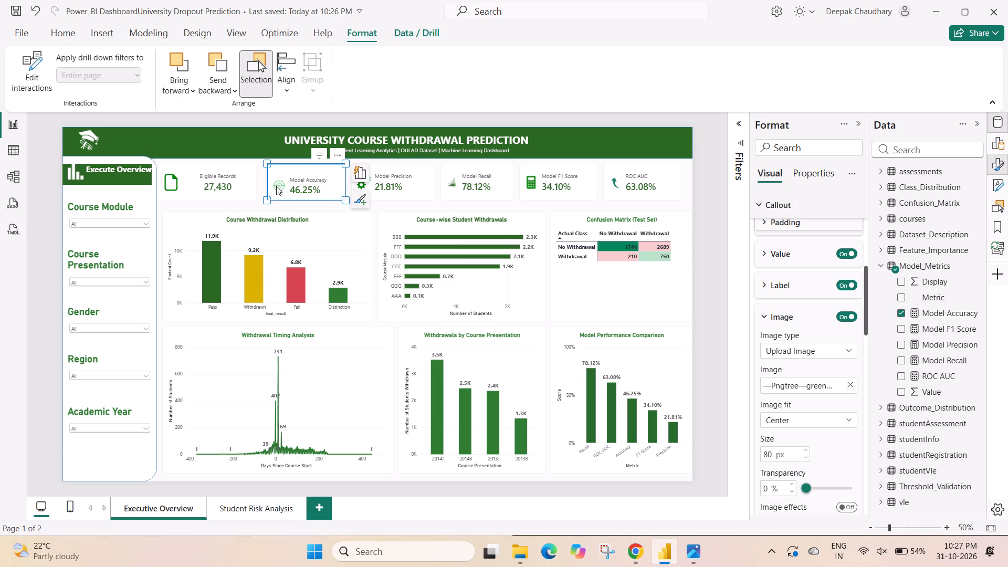
left_click(281, 186)
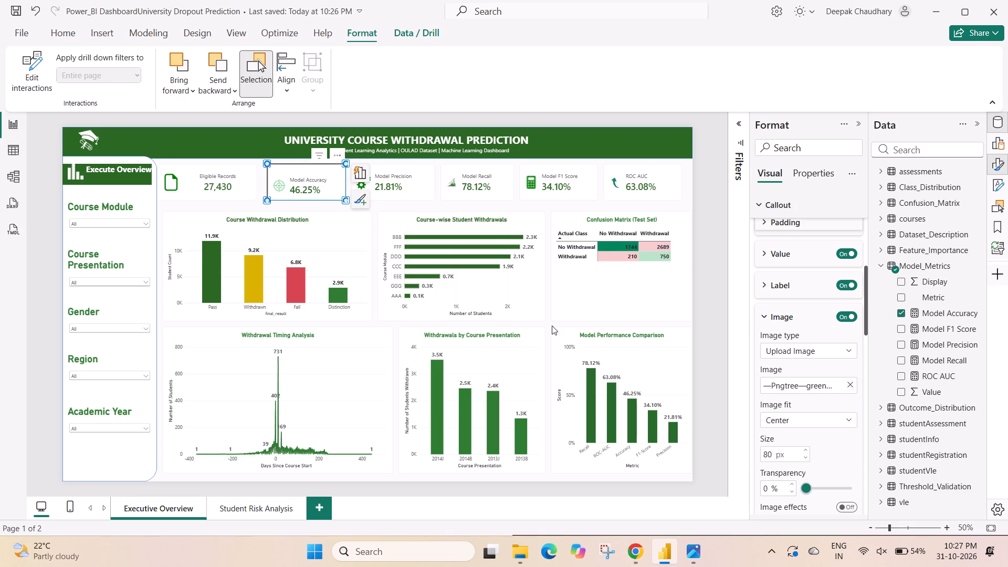
left_click(852, 386)
key("Print")
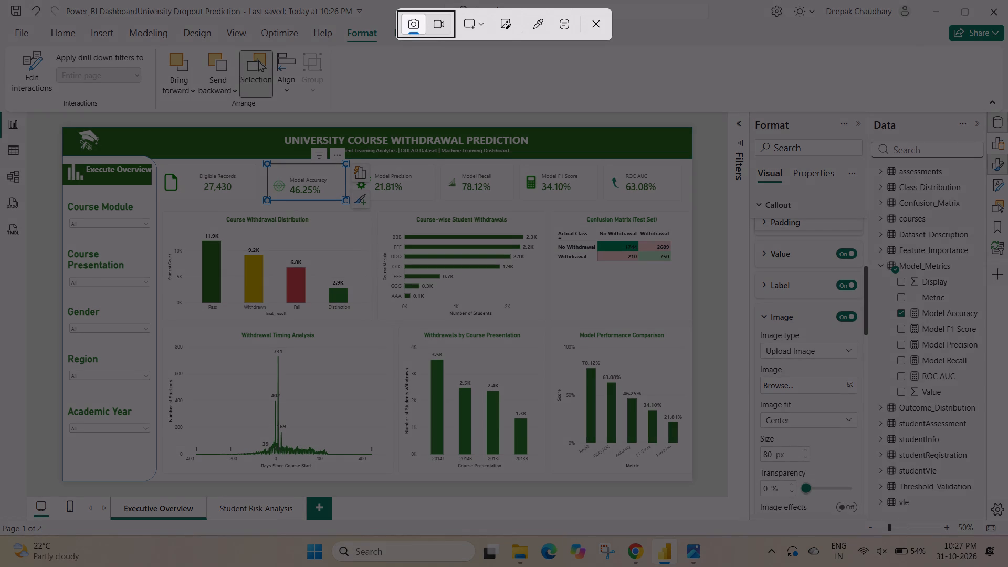
left_click_drag(265, 159, 312, 177)
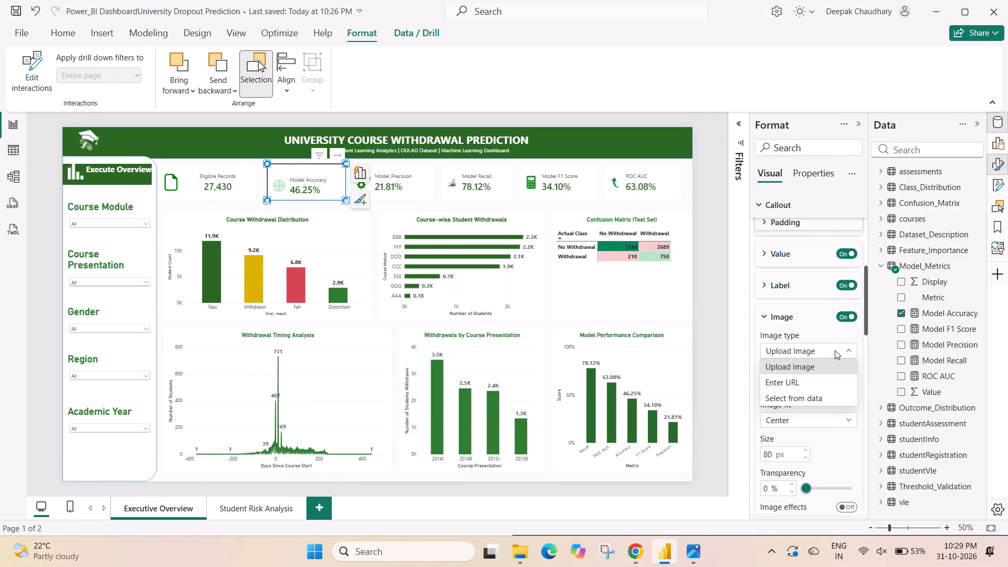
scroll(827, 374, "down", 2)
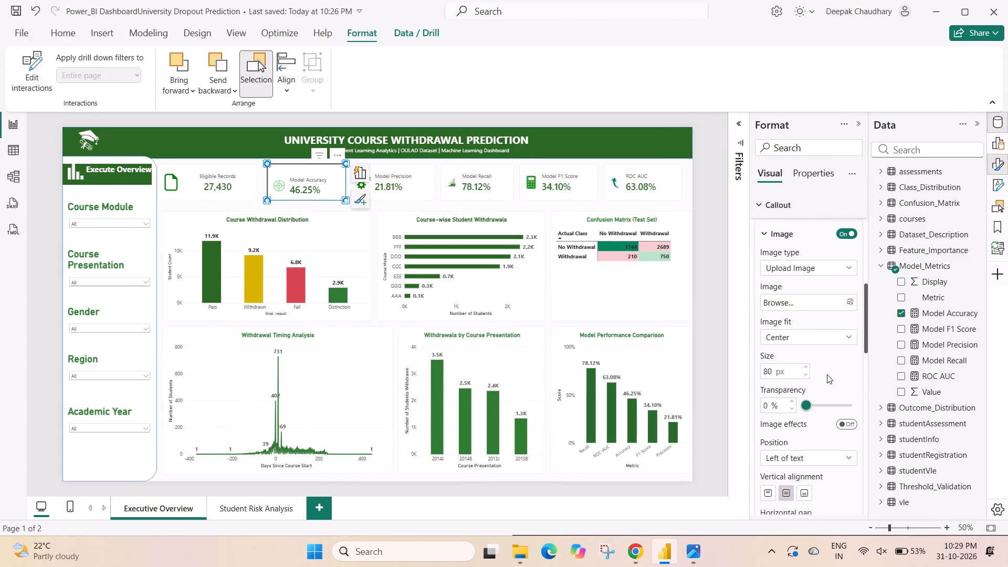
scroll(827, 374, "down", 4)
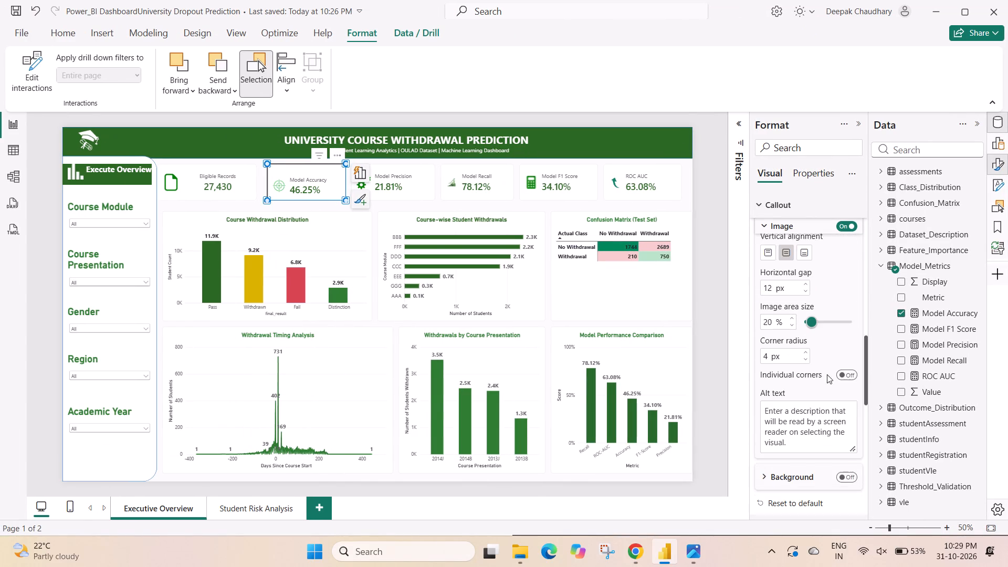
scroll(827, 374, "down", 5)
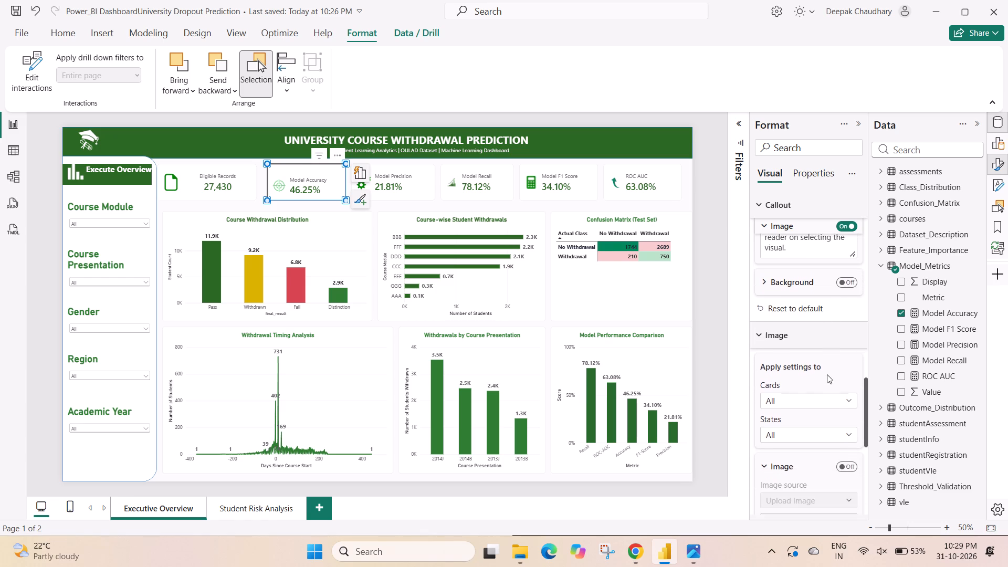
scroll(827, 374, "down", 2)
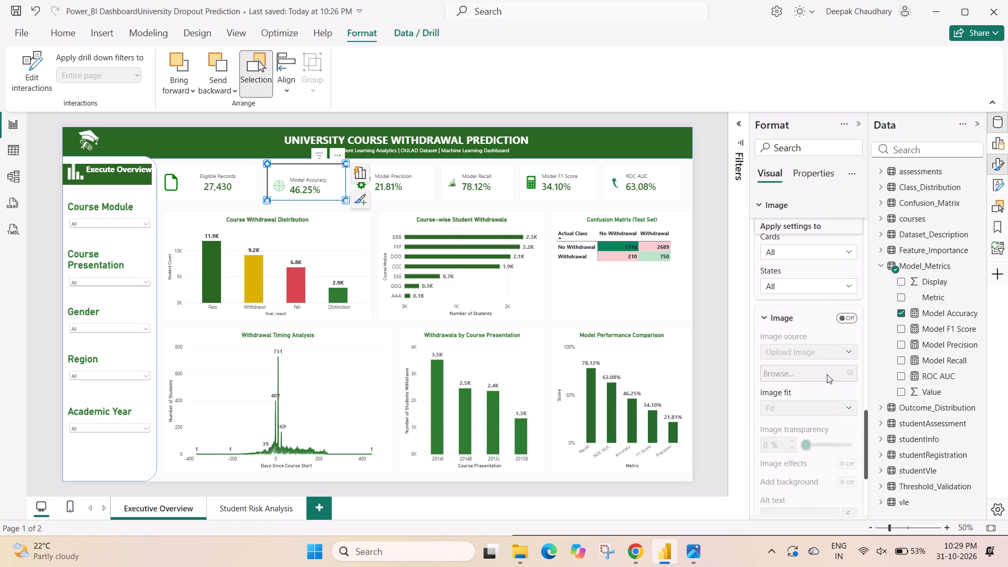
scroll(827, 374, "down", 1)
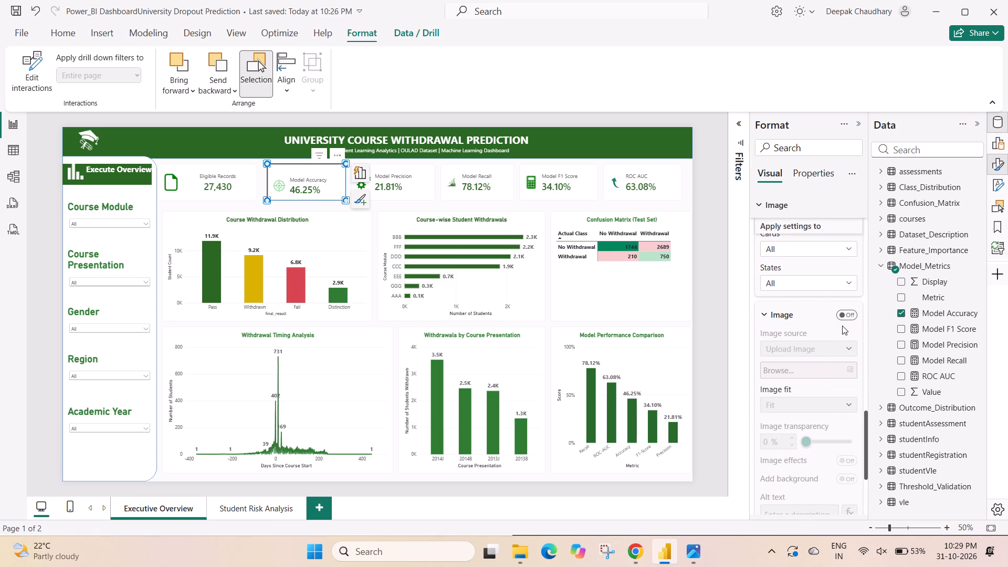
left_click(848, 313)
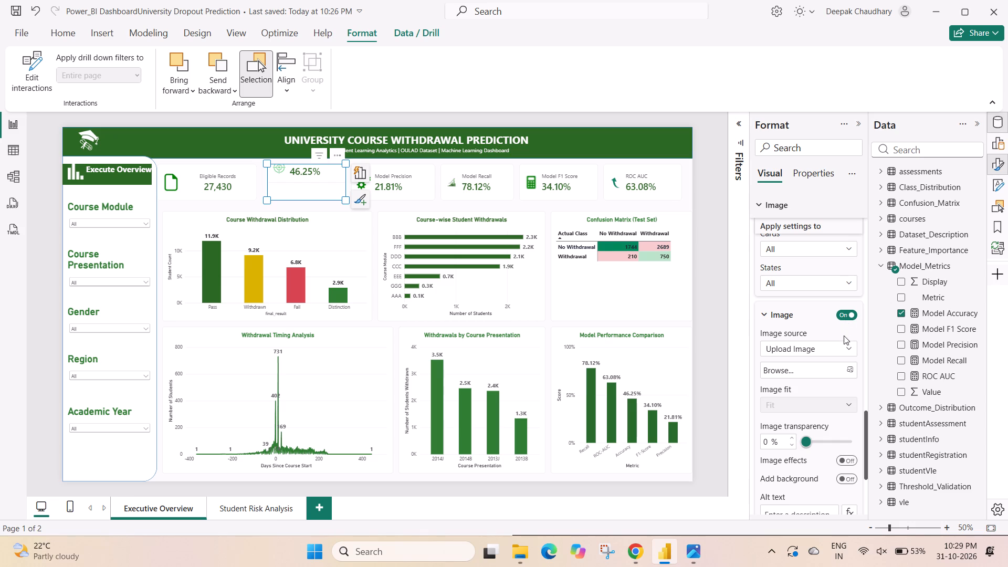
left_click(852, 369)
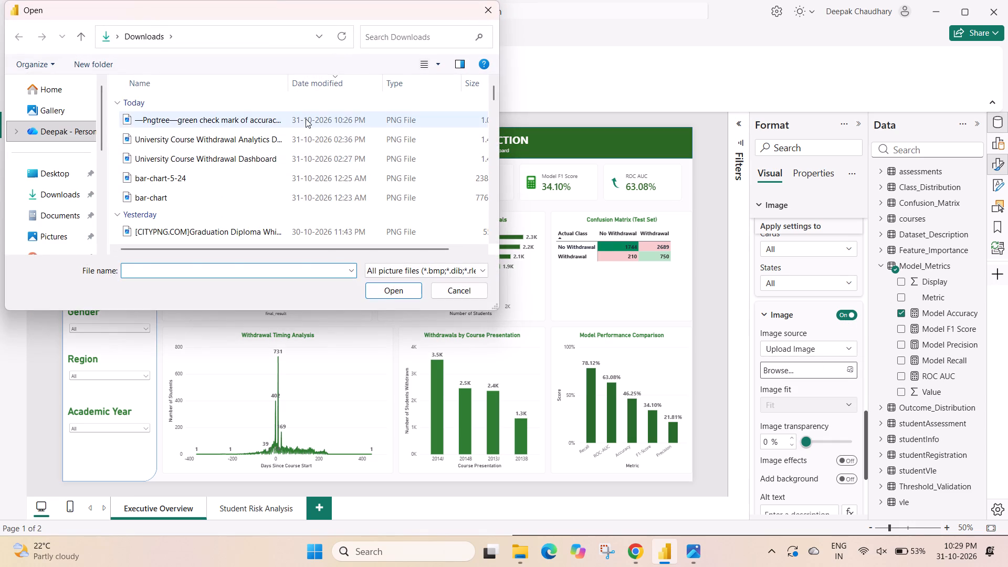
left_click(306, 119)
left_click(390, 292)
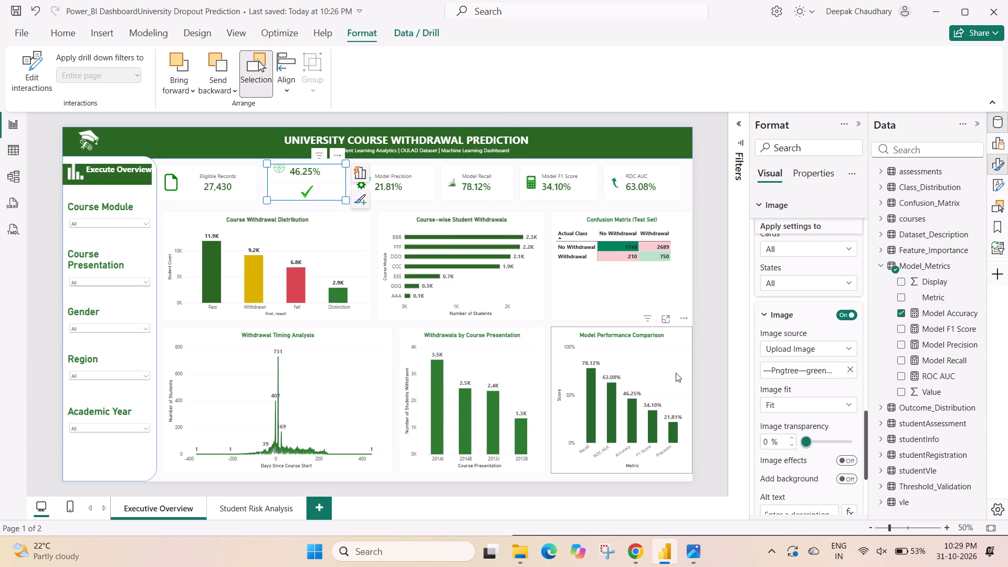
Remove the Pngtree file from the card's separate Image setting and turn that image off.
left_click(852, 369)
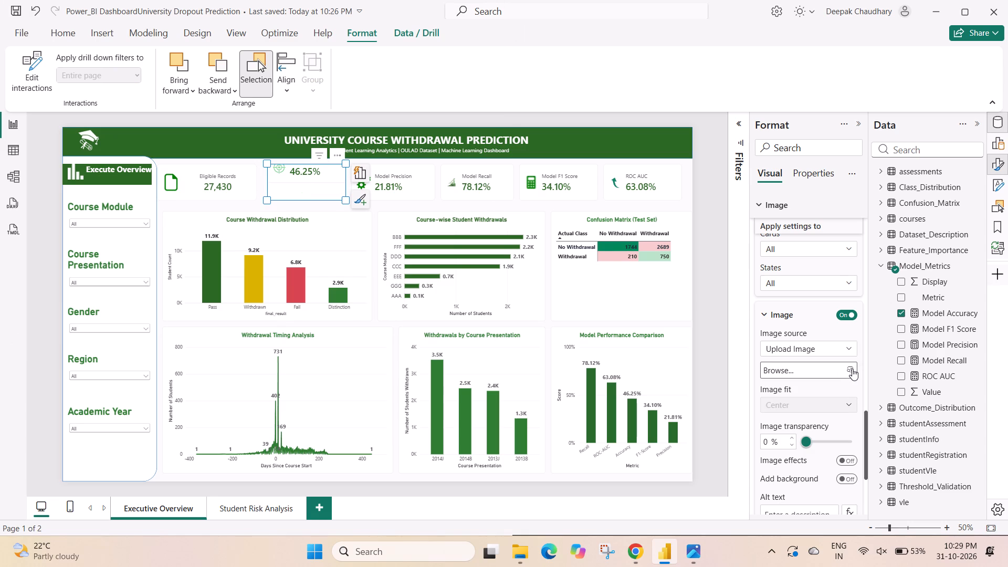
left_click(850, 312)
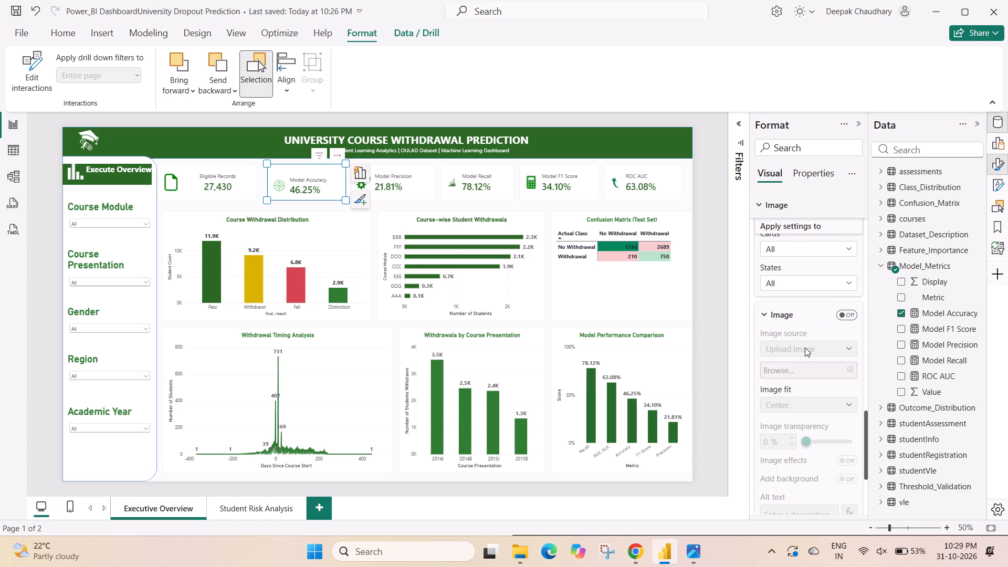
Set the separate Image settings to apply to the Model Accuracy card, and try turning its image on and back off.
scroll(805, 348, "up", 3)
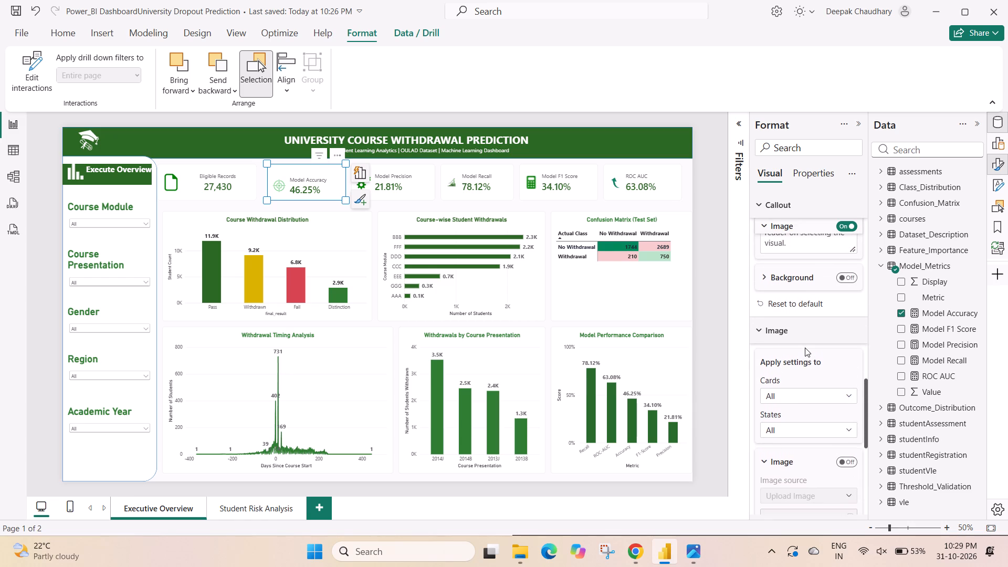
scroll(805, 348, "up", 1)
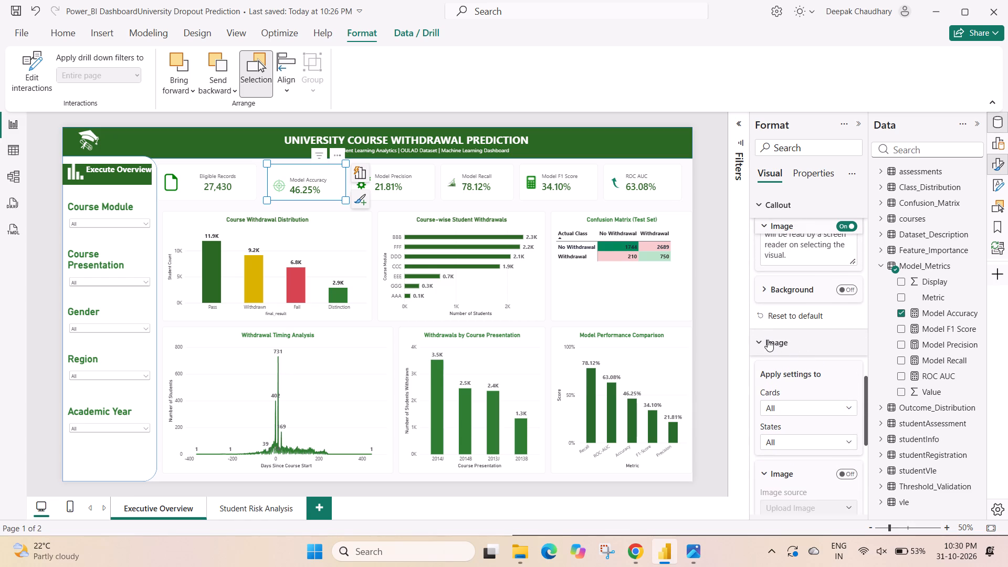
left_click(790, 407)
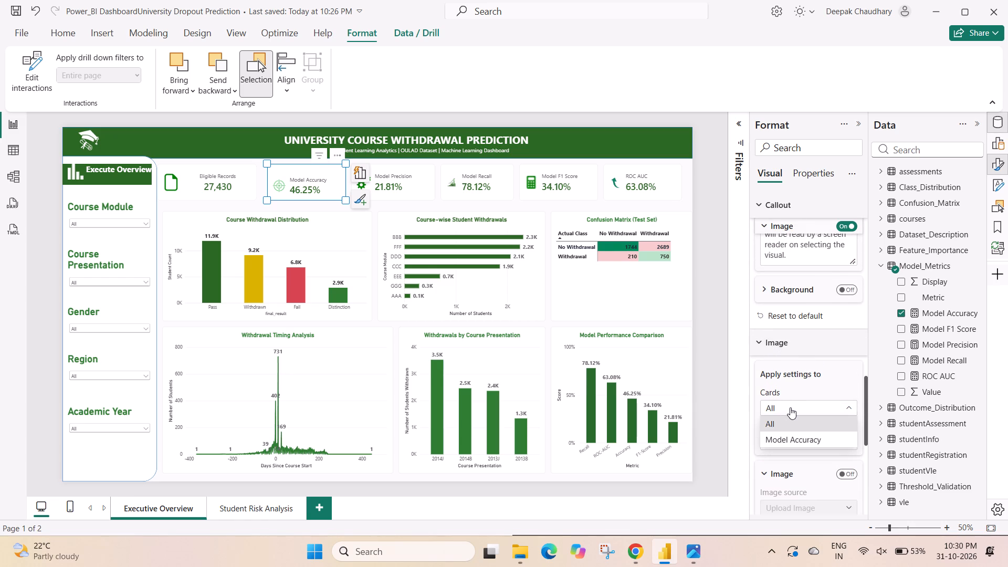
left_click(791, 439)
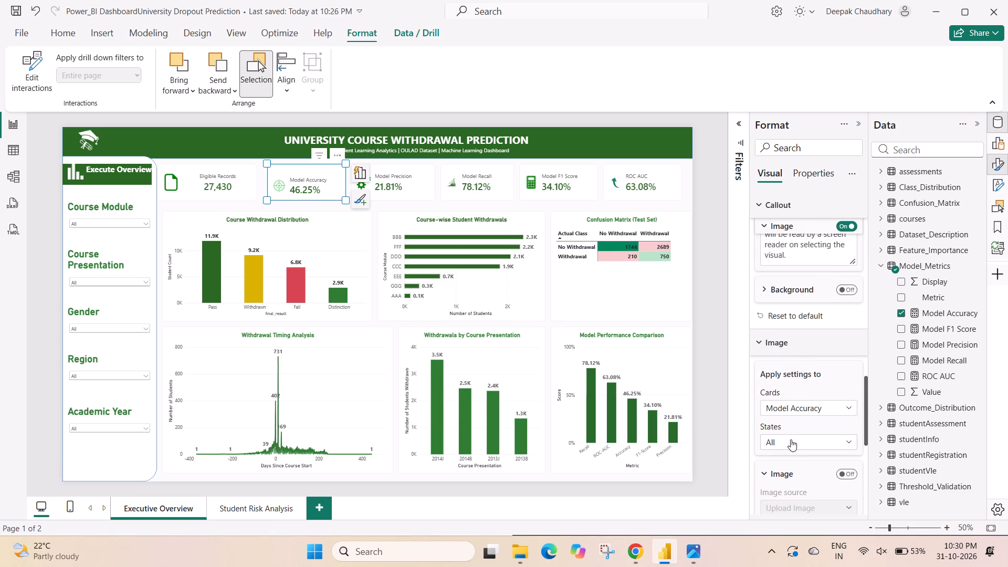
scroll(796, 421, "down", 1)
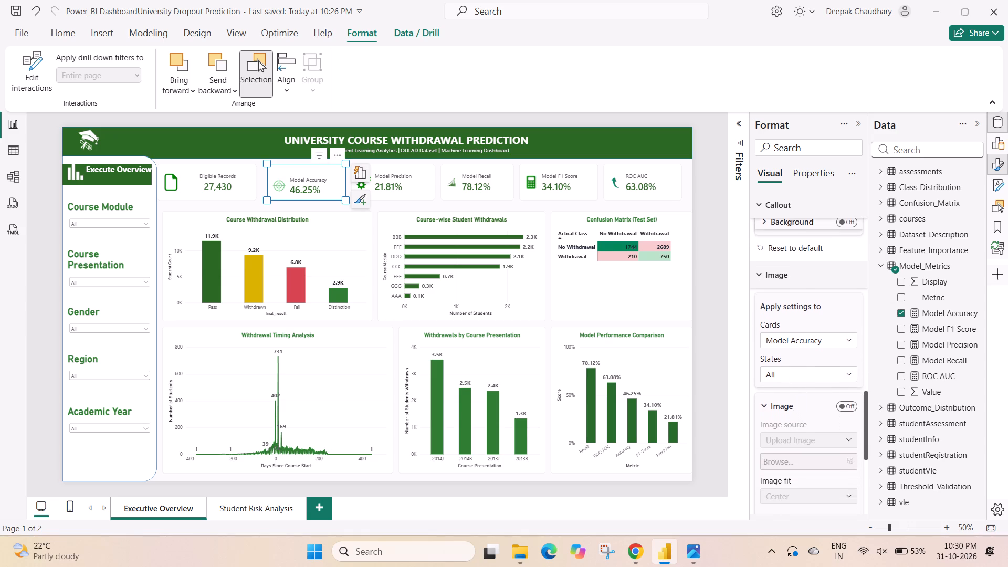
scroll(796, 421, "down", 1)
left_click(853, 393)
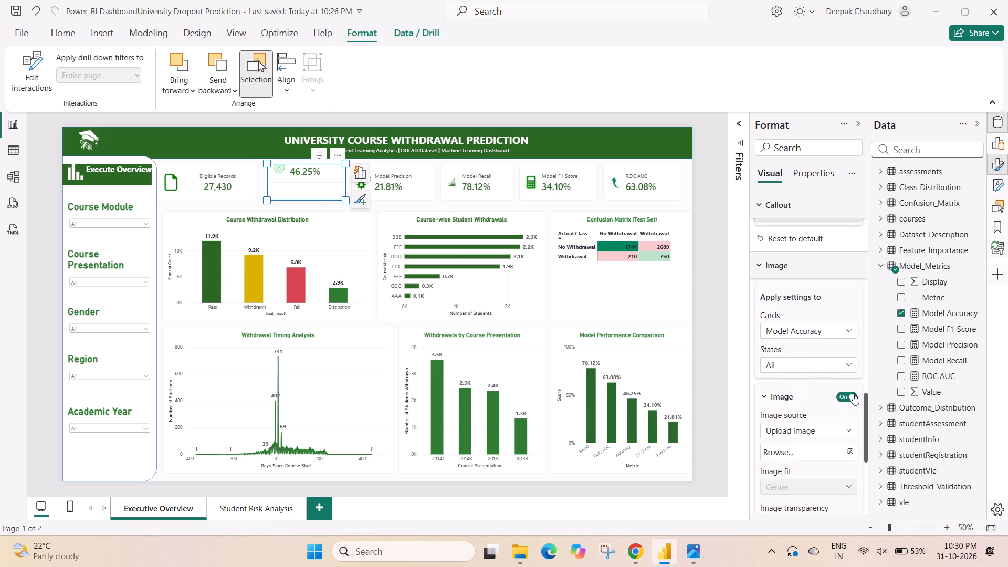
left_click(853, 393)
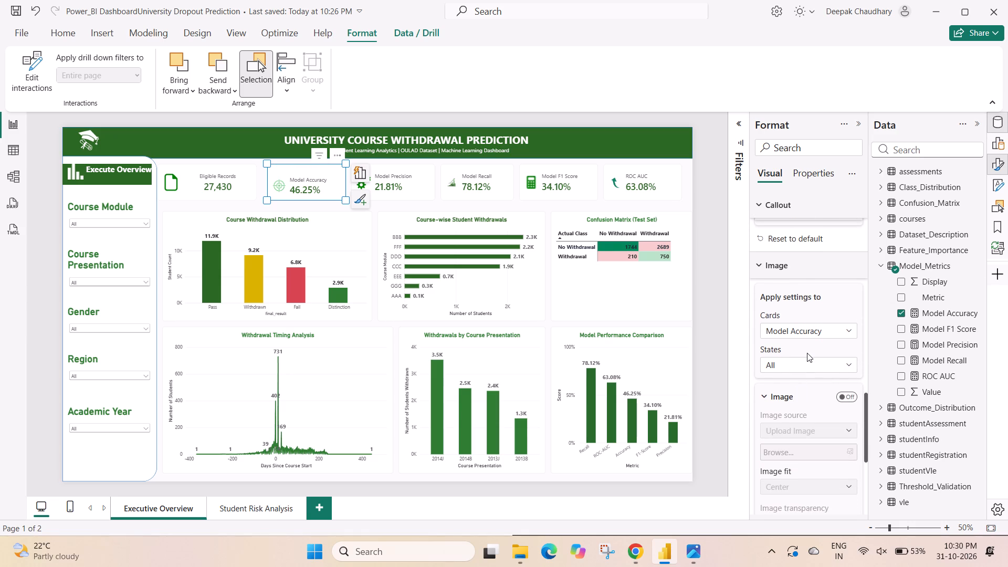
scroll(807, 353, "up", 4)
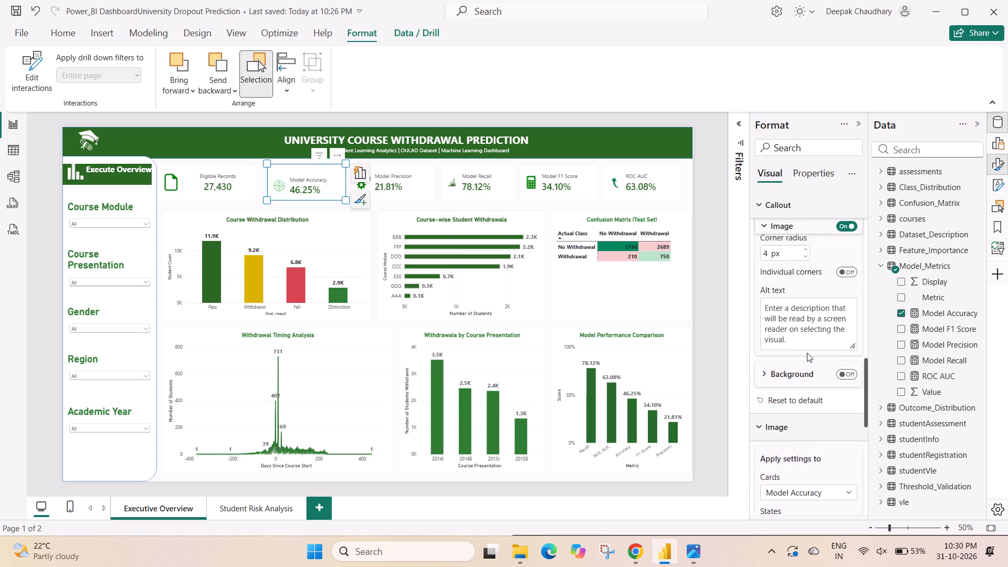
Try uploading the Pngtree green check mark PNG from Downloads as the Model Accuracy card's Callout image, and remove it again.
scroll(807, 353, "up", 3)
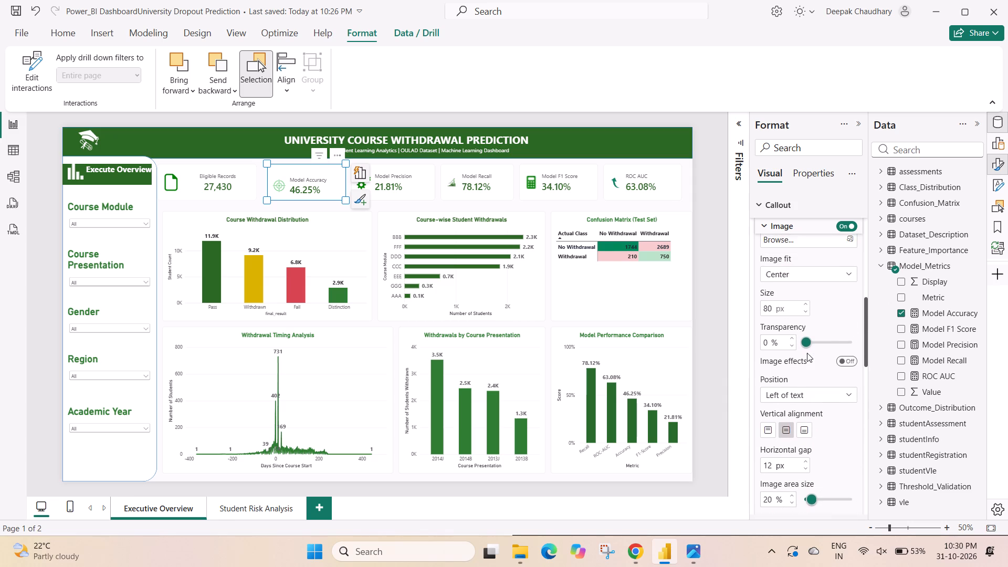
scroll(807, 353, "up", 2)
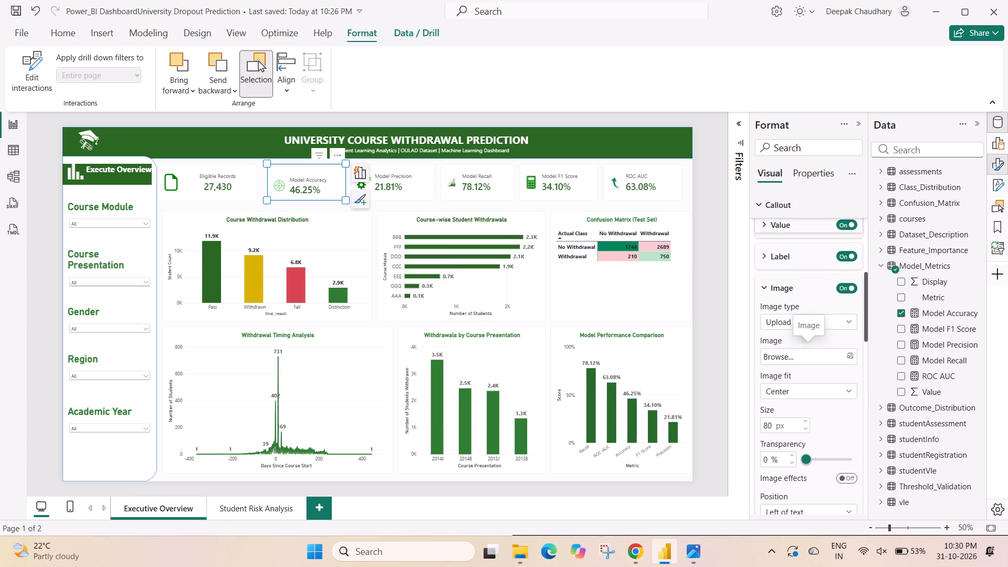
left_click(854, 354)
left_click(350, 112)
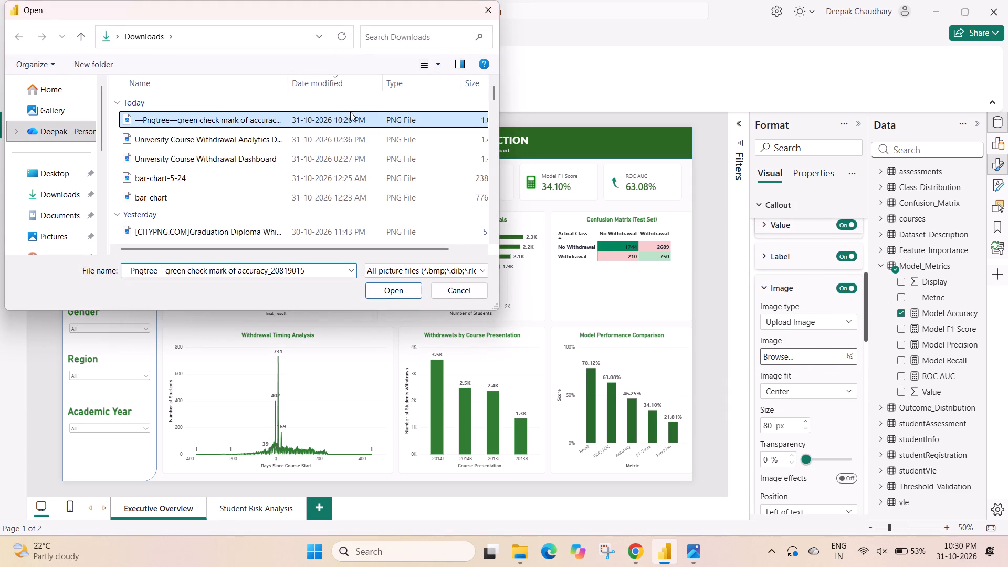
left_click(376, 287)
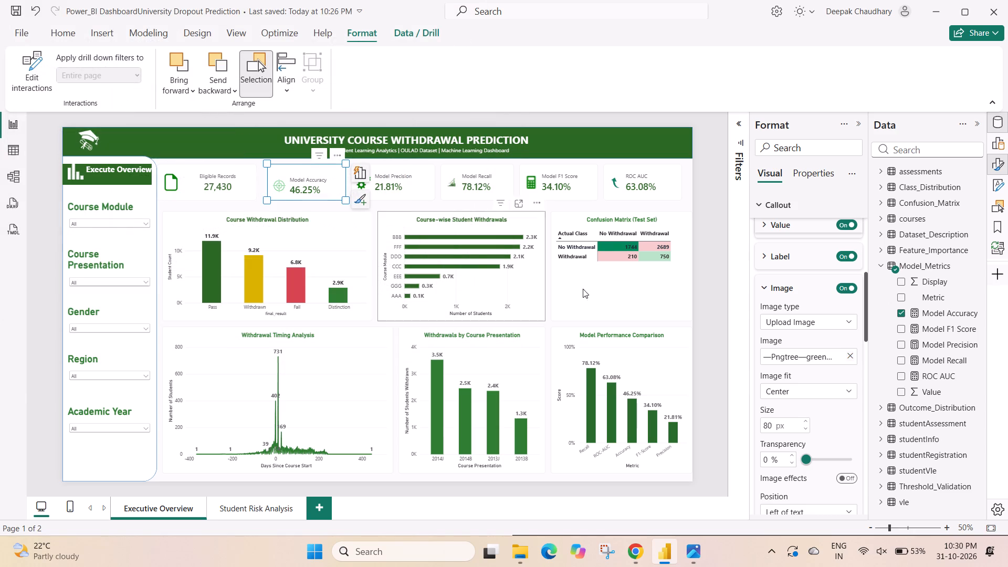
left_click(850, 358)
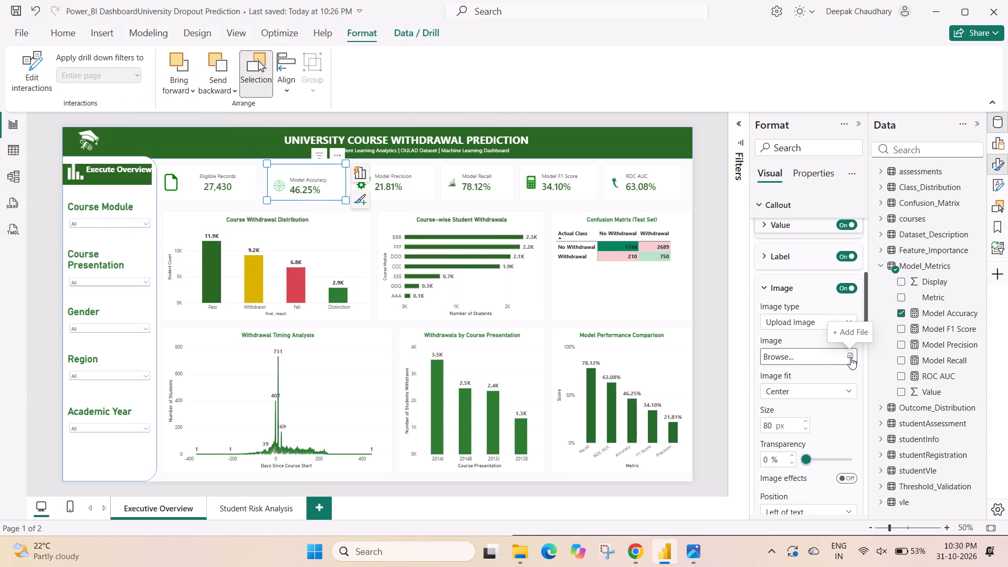
Collapse the Data and Format panes and deselect the Model Accuracy card to view the whole dashboard page.
left_click(974, 127)
left_click(975, 122)
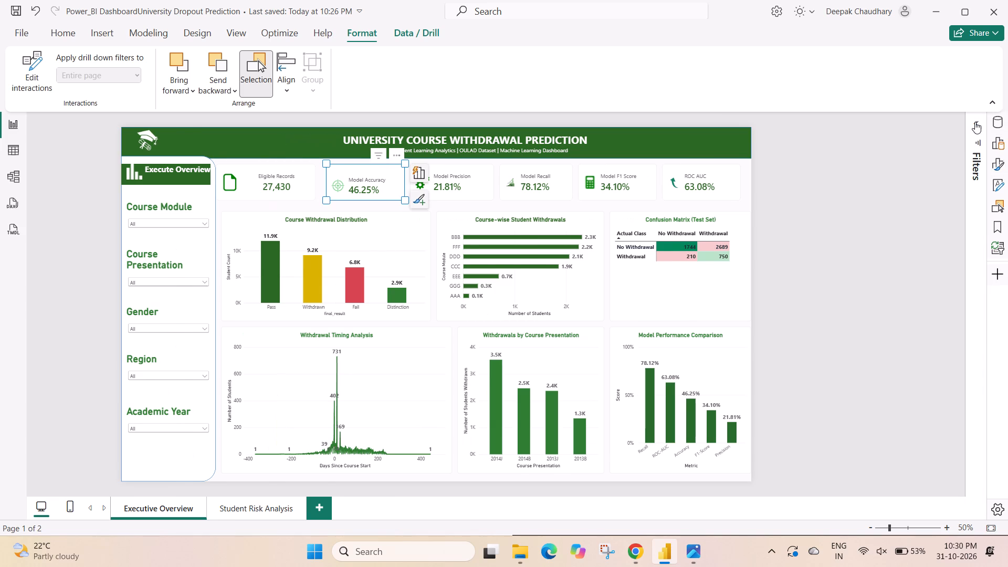
left_click(902, 245)
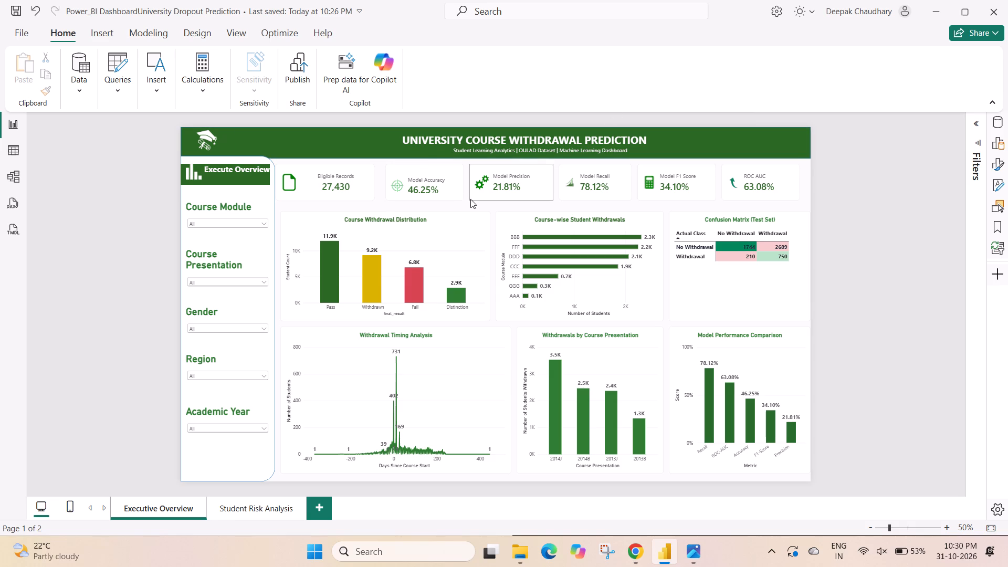
Reselect the Model Accuracy card, reopen its formatting options, and examine the separate Image settings outside Callout.
left_click(450, 187)
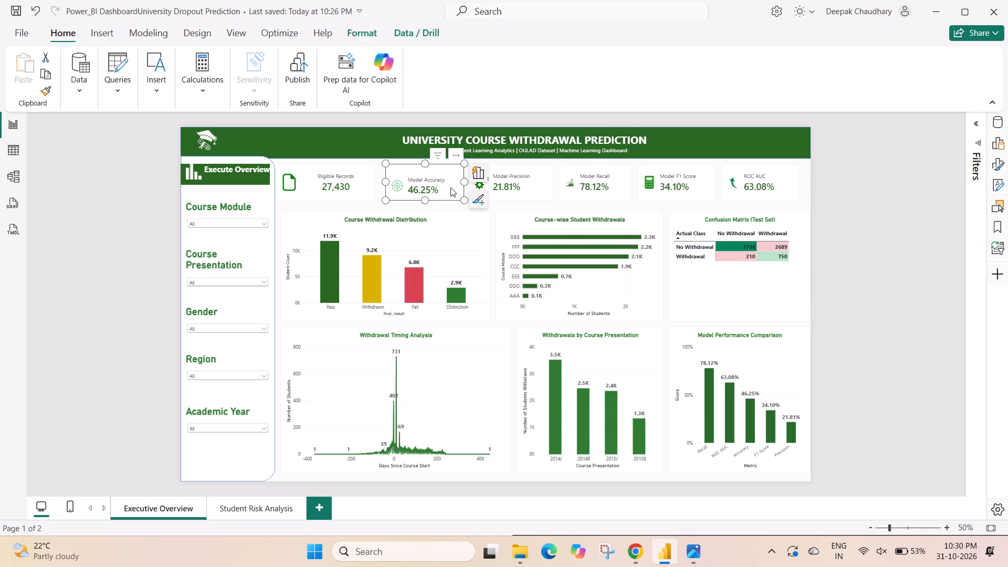
left_click(450, 187)
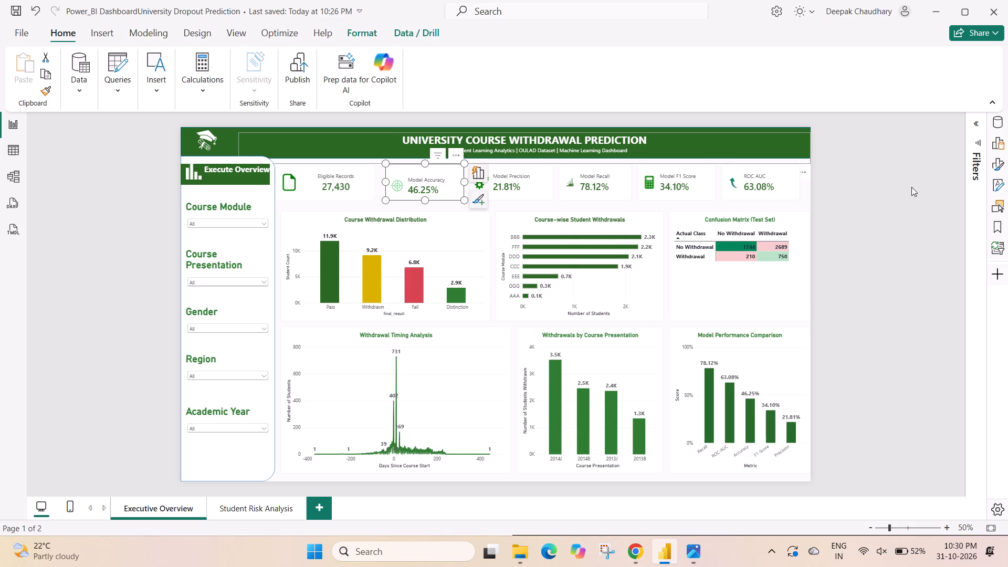
left_click(996, 163)
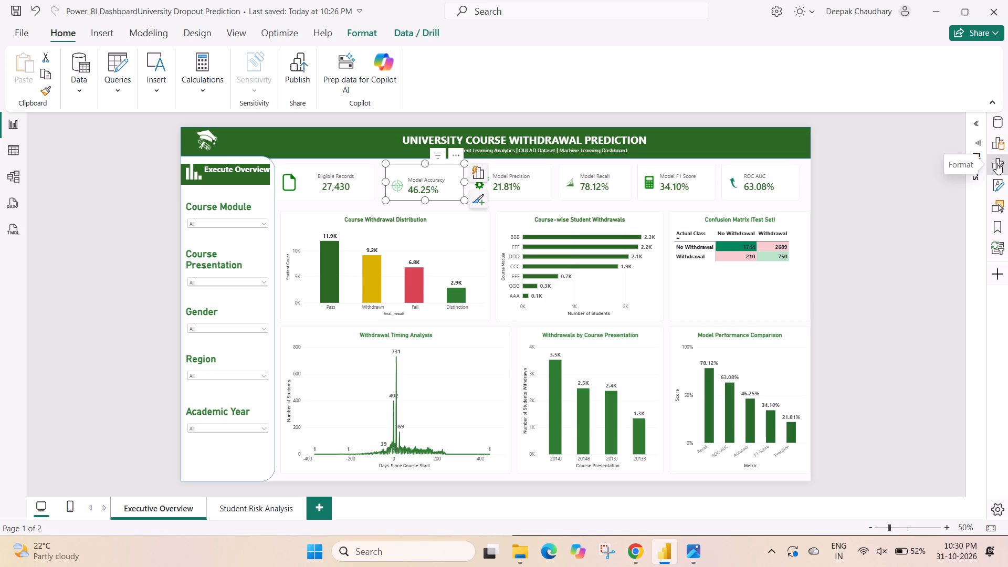
scroll(899, 300, "down", 2)
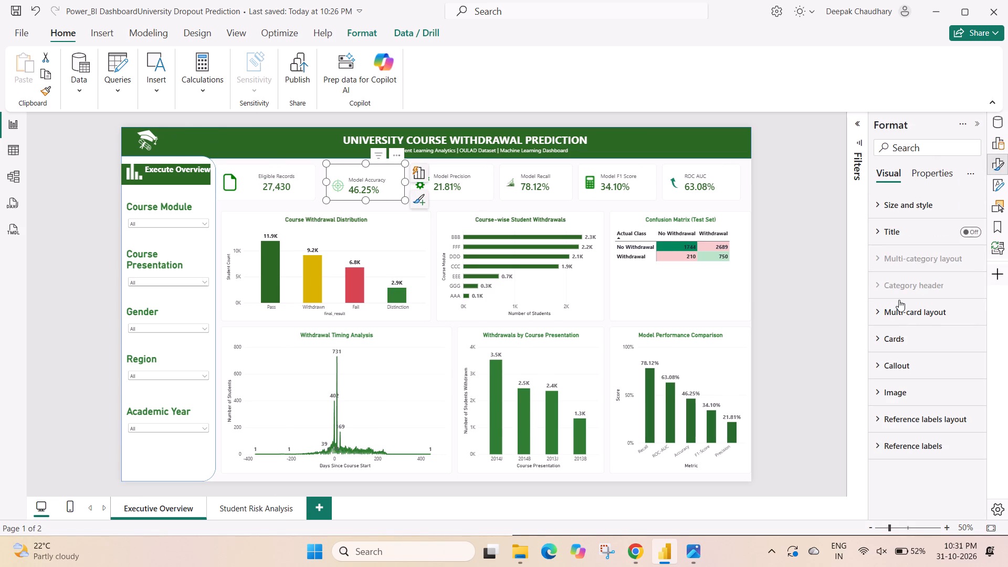
left_click(878, 390)
scroll(878, 390, "down", 1)
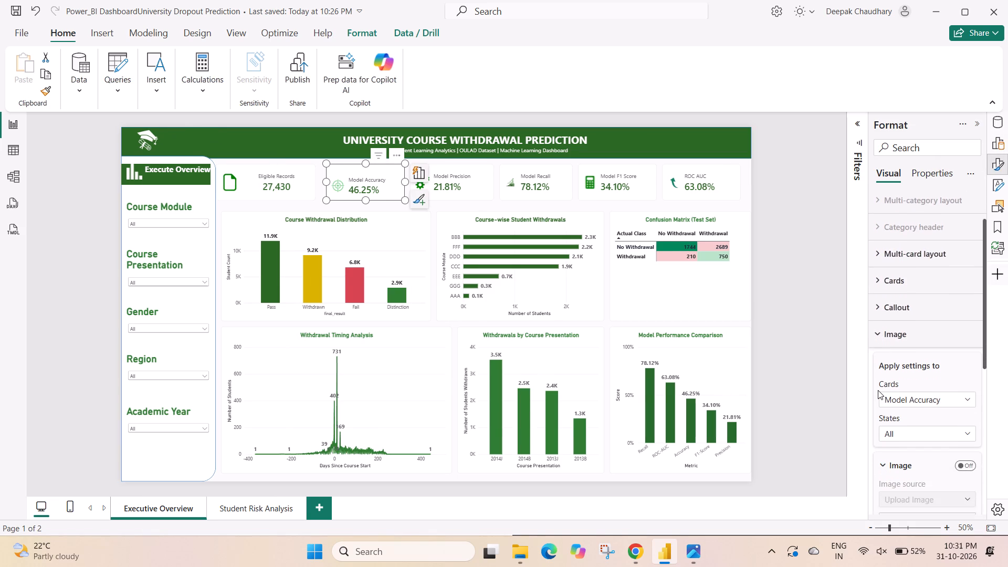
scroll(878, 390, "down", 3)
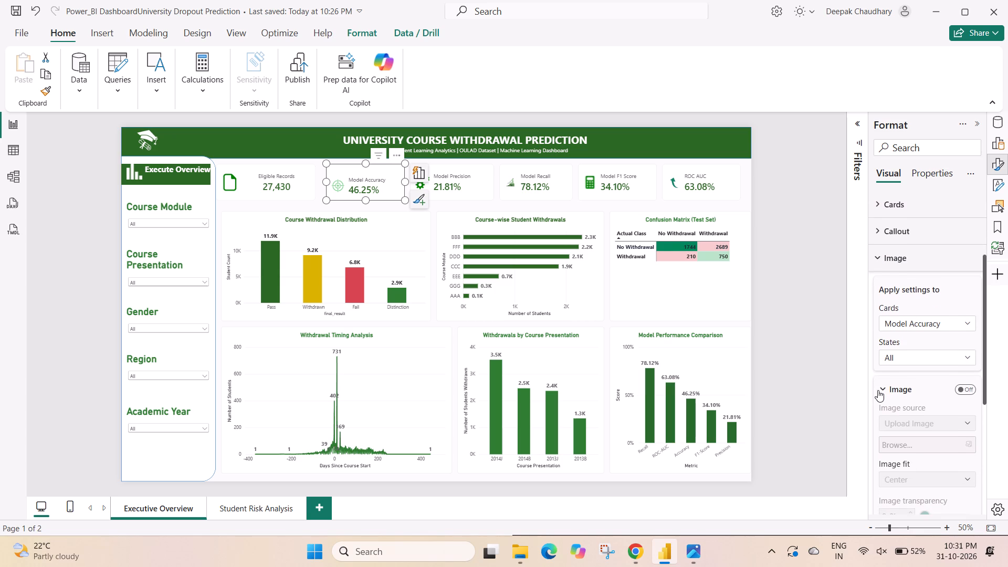
scroll(878, 390, "down", 3)
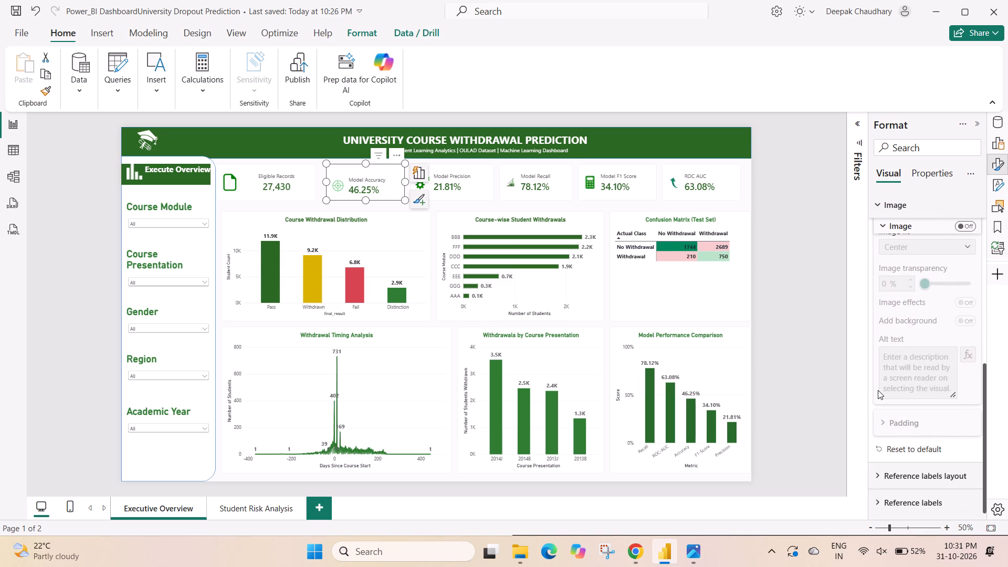
scroll(878, 390, "down", 2)
scroll(878, 390, "up", 6)
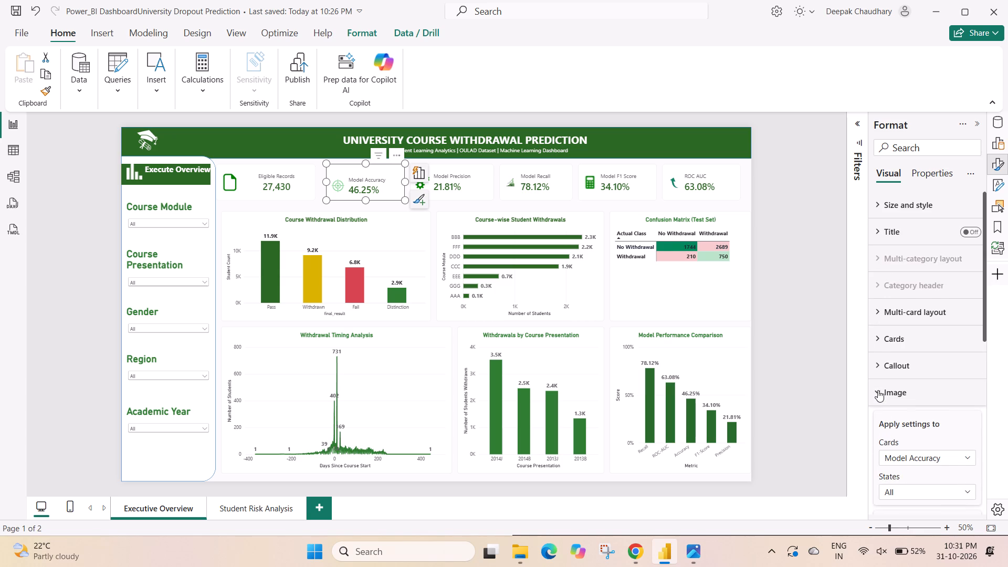
left_click(879, 391)
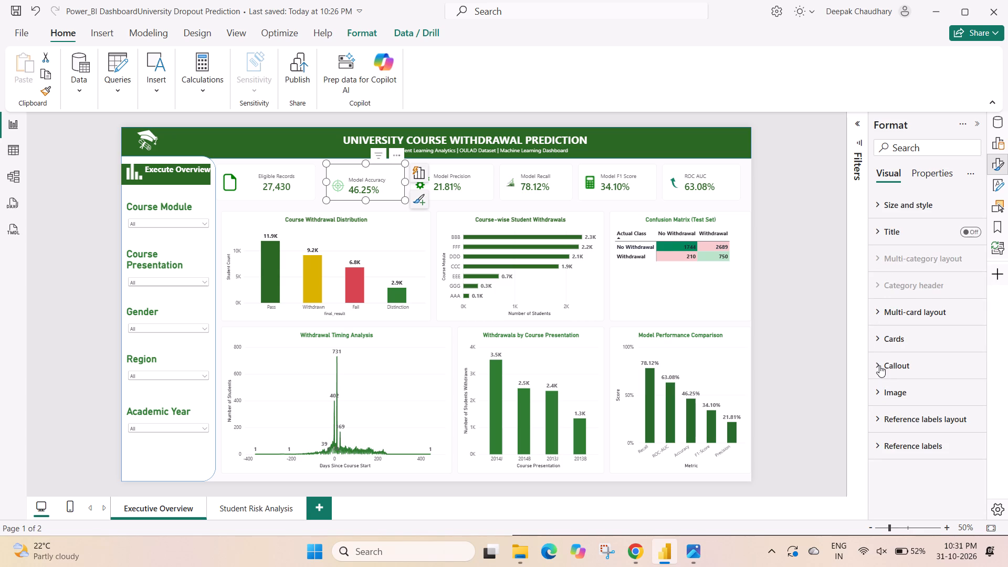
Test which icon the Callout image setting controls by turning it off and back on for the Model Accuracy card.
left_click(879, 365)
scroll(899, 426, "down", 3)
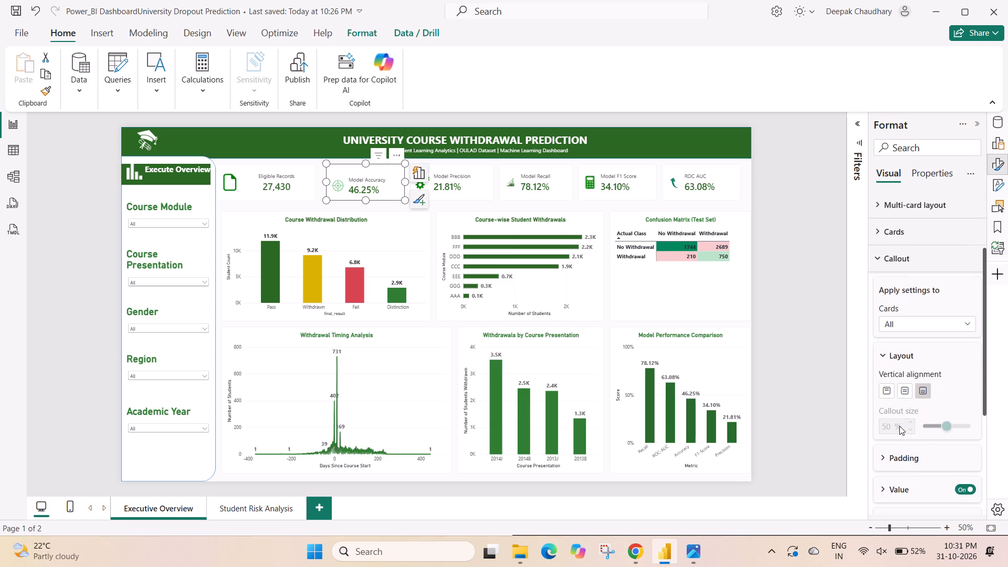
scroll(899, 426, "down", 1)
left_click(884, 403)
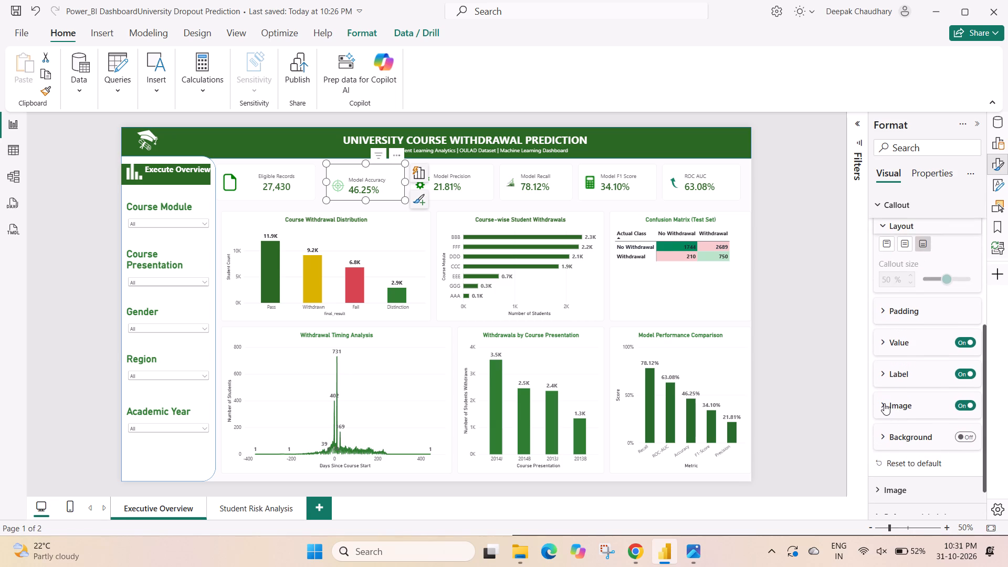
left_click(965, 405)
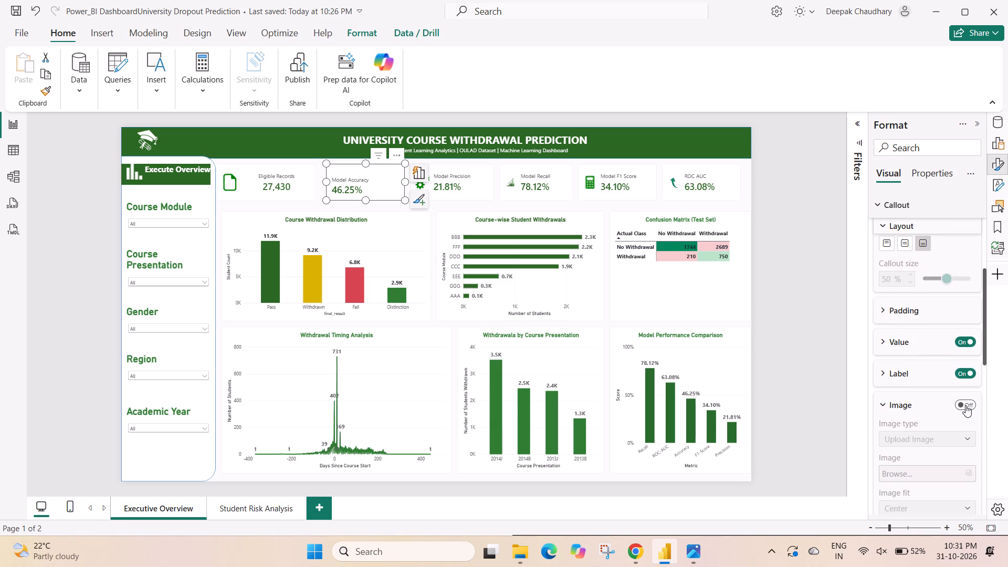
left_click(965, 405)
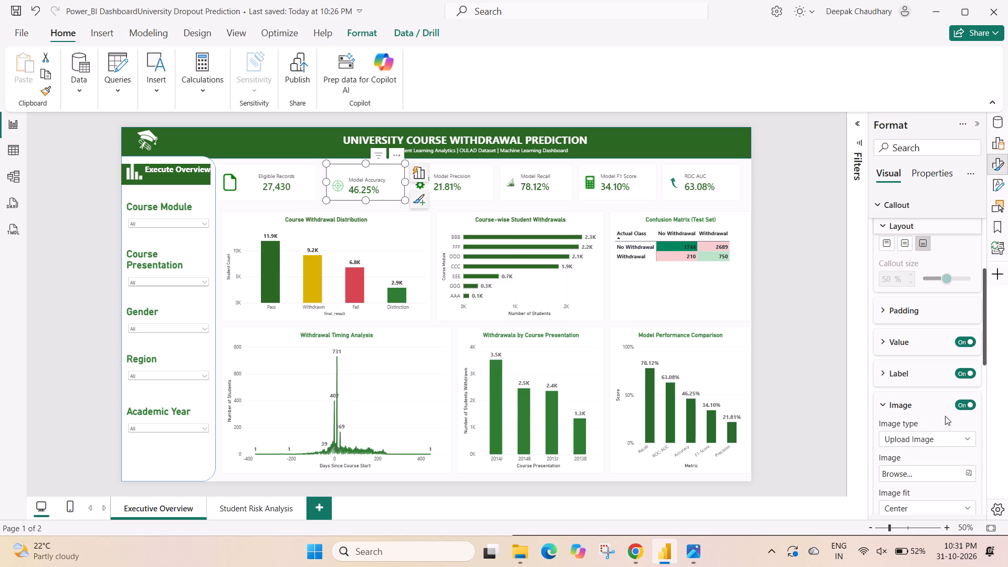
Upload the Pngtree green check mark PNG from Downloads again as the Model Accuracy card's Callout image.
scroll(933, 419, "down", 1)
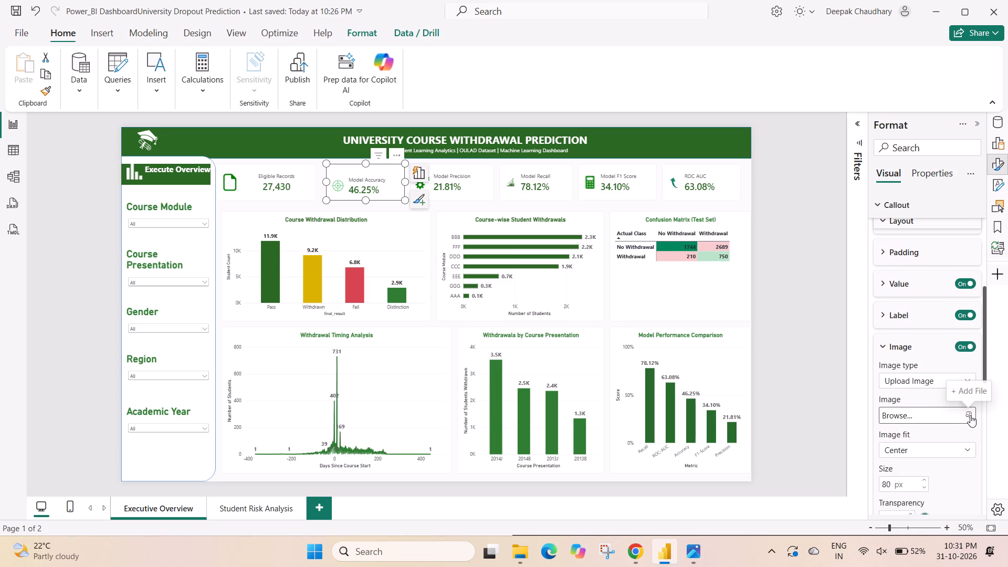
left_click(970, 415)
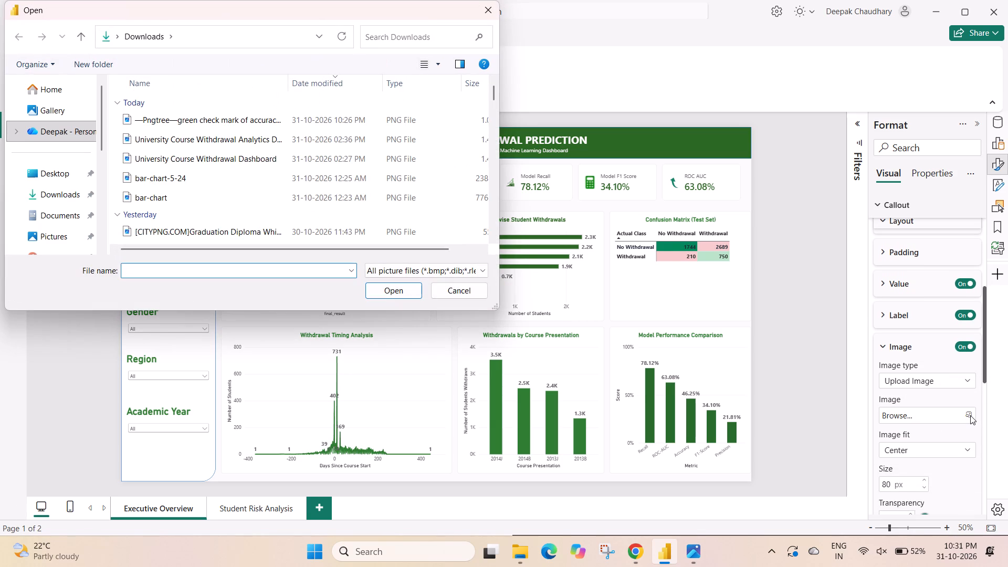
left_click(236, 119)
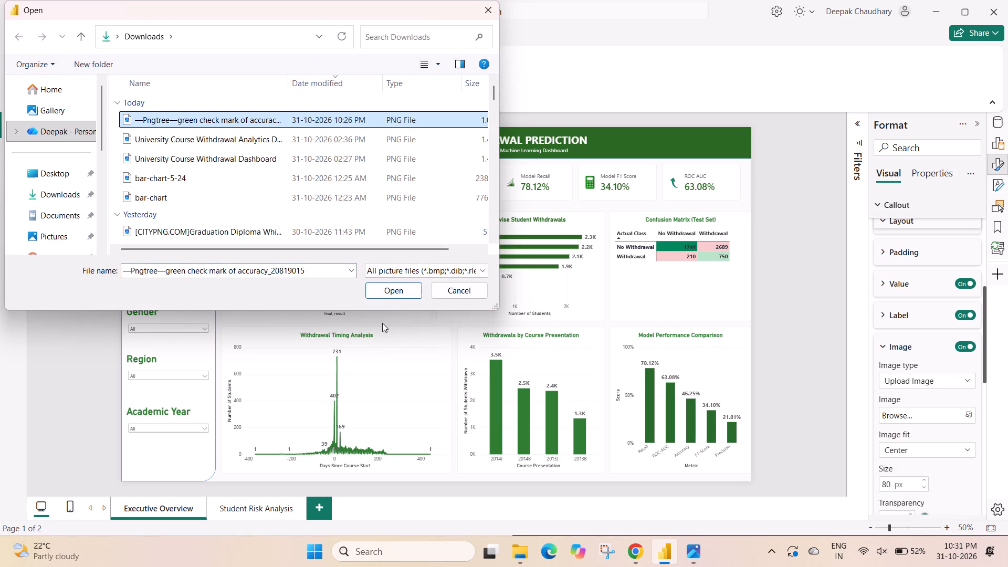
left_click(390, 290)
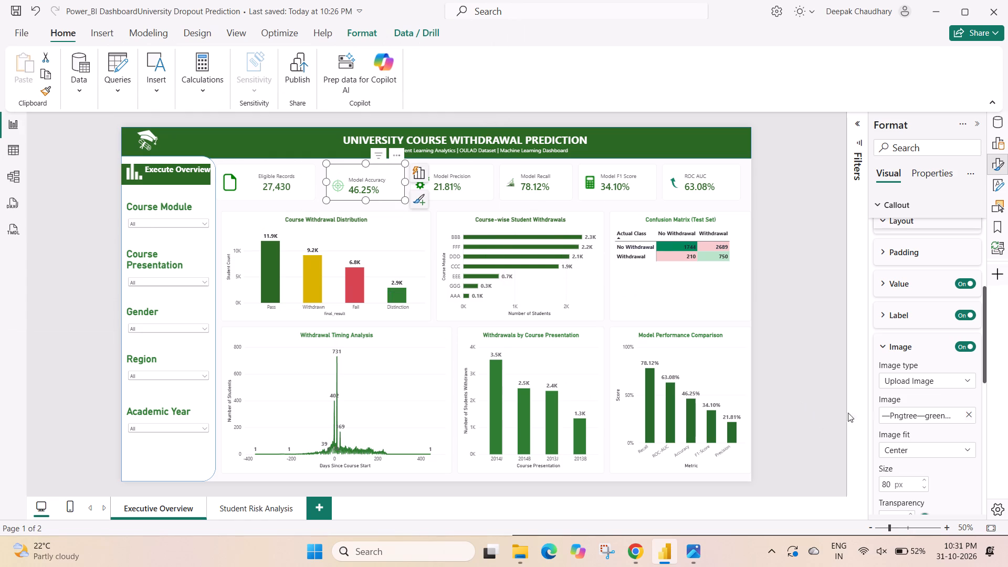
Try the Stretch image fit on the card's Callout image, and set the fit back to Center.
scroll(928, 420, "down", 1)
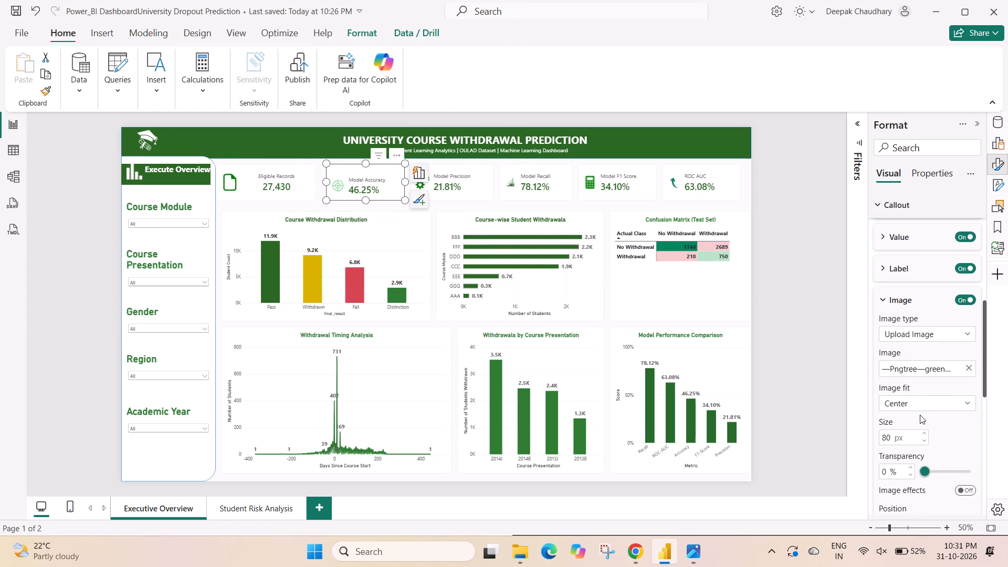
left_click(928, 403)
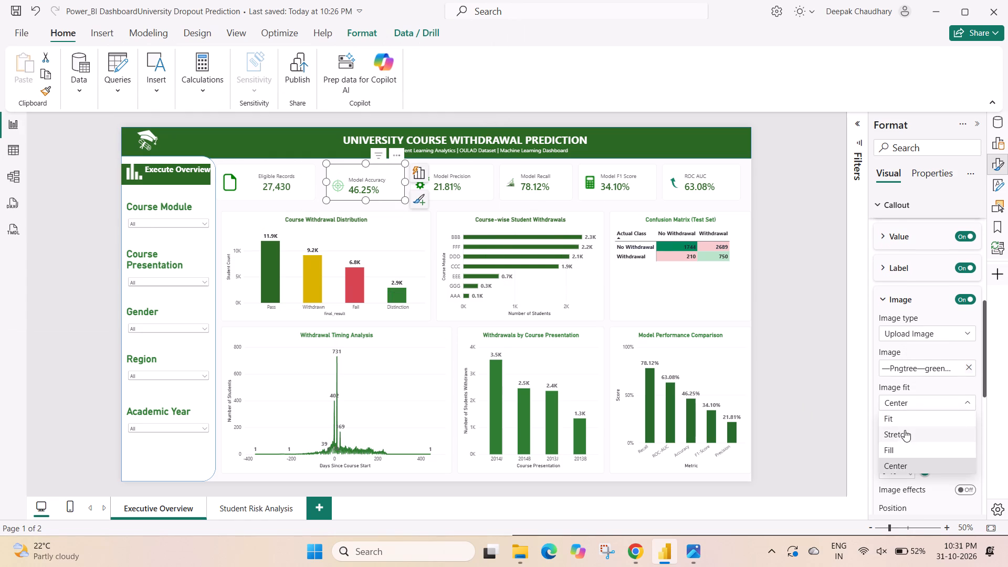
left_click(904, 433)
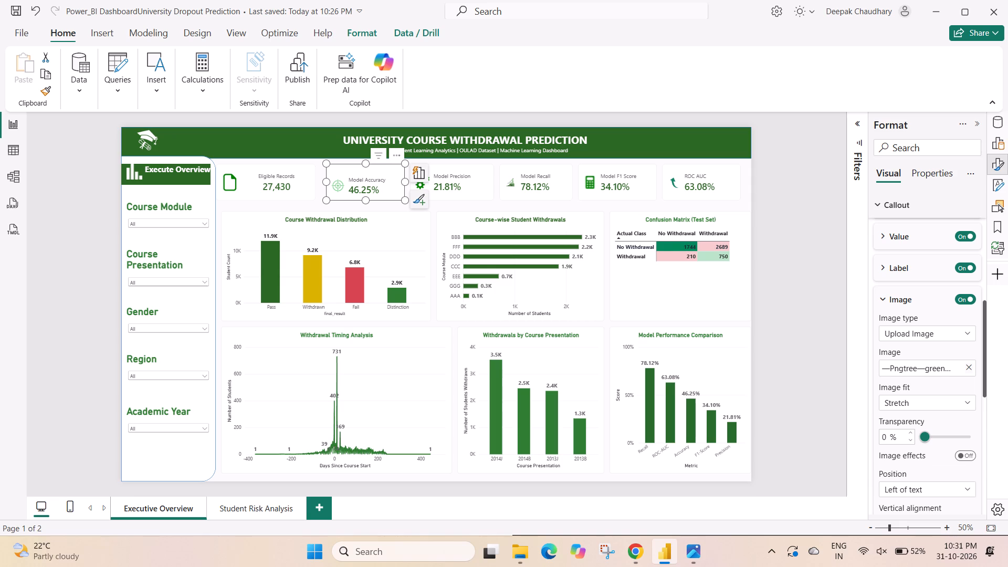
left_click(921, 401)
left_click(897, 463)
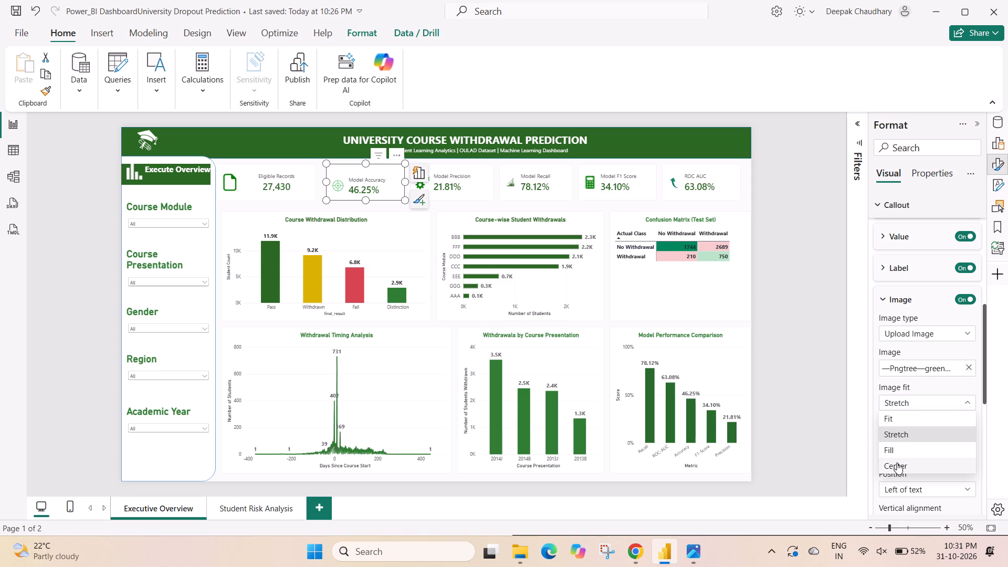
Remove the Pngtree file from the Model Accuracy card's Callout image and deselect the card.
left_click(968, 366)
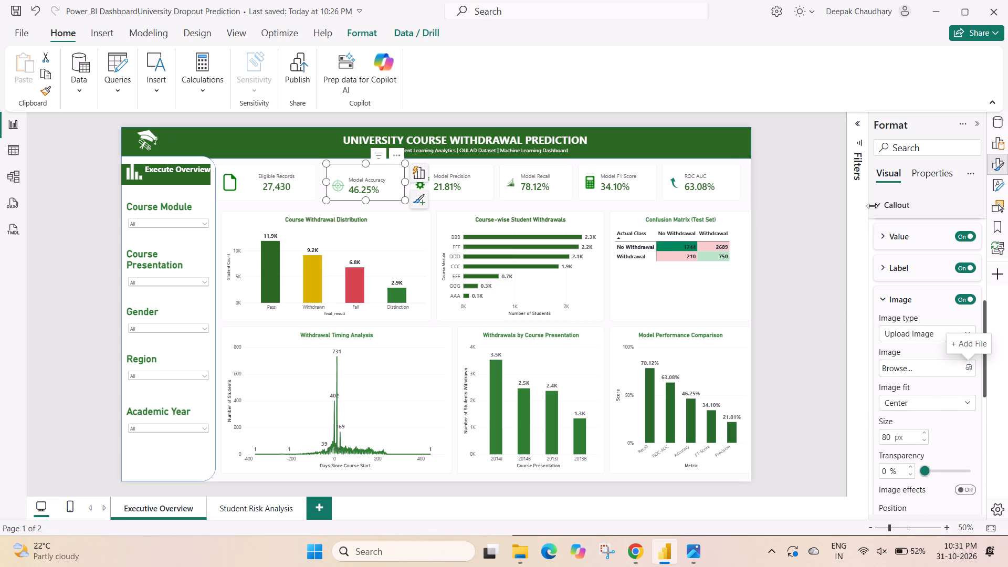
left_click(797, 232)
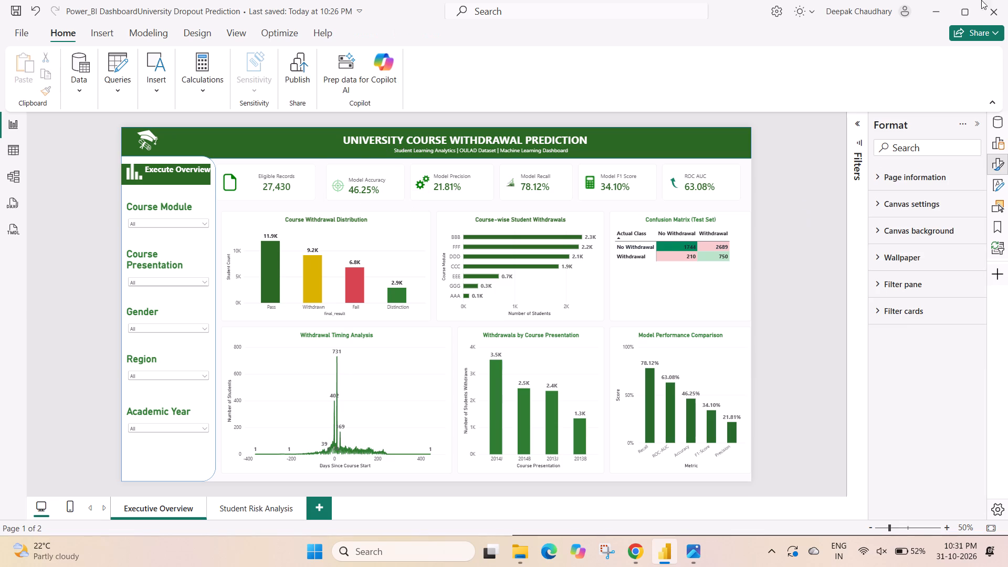
Close the dashboard report in Power BI Desktop without saving the changes.
left_click(1002, 7)
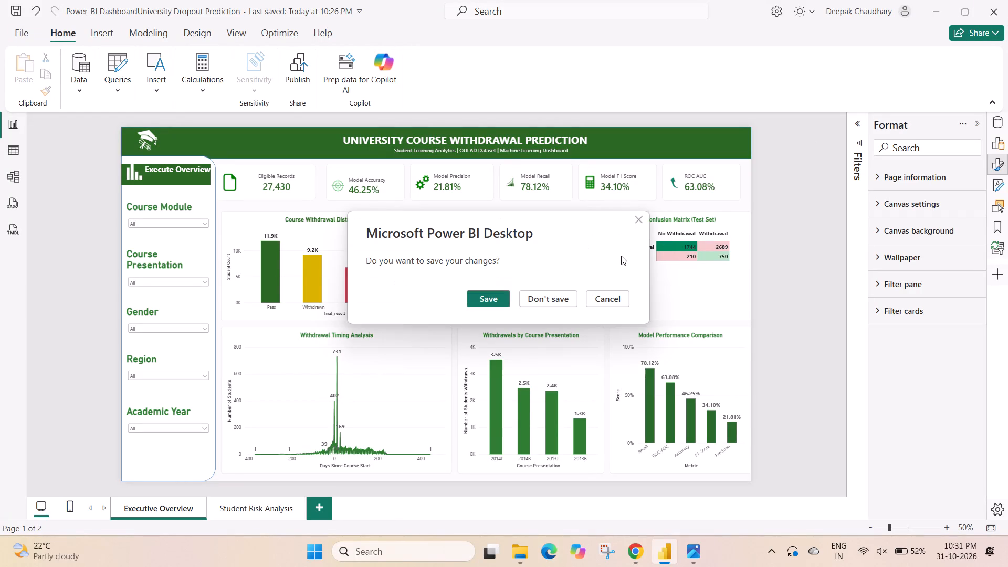
left_click(554, 298)
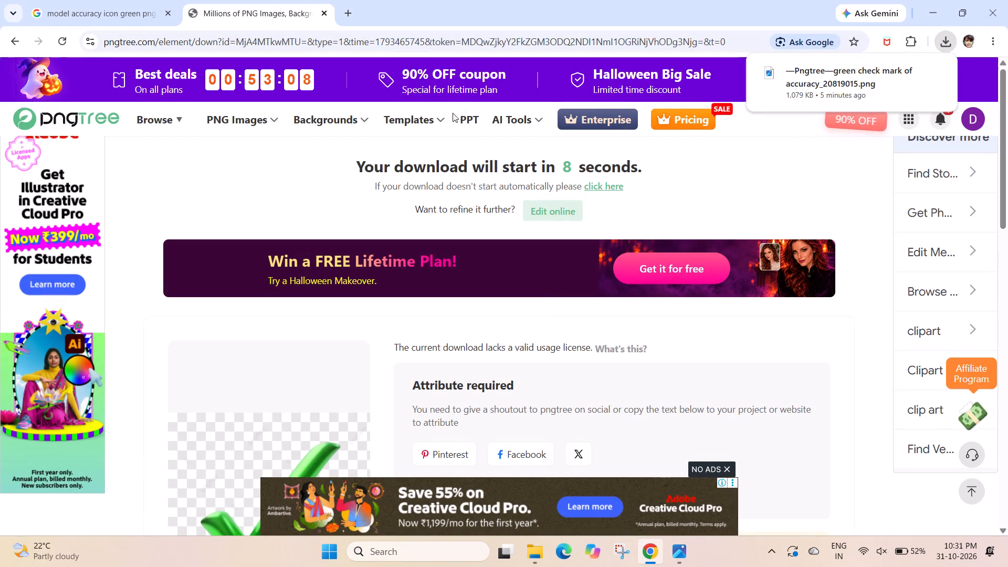
Close the Pngtree download tab in Chrome.
left_click(326, 13)
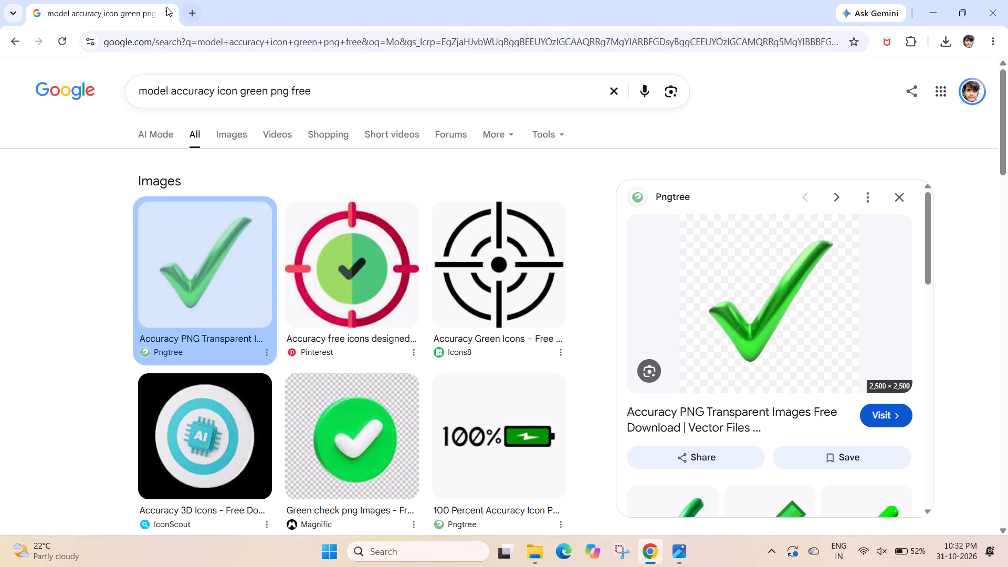
left_click(166, 7)
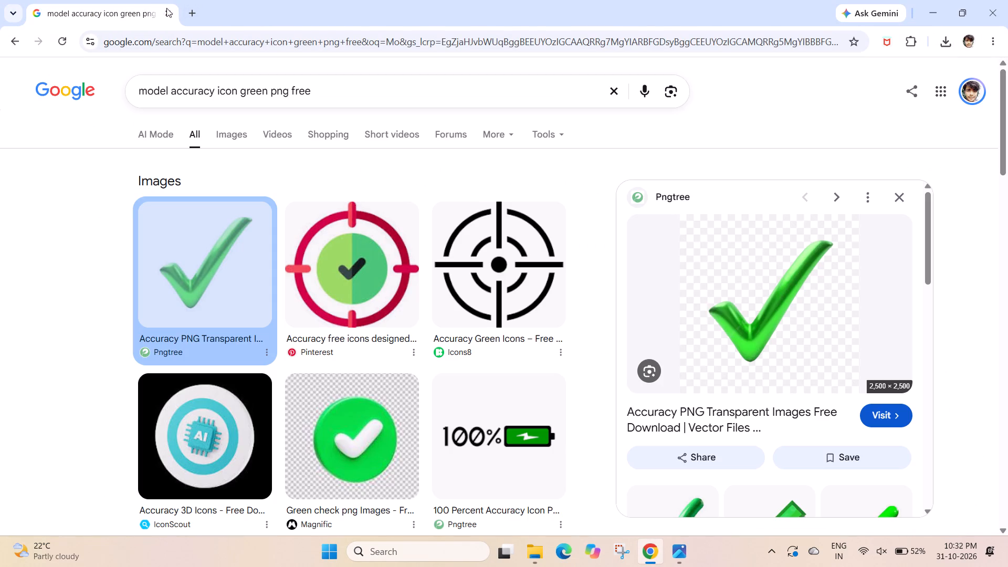
left_click(167, 12)
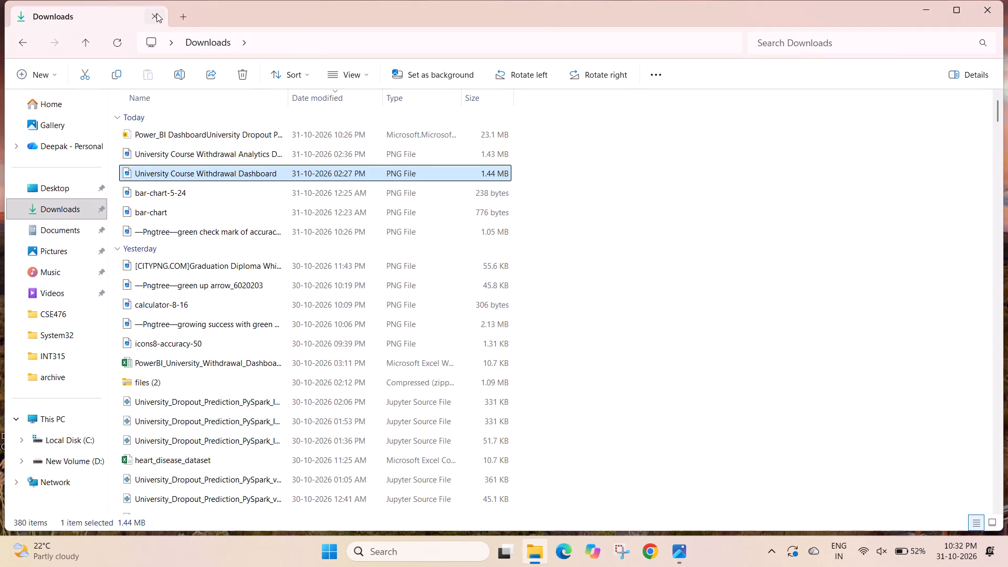
left_click(156, 13)
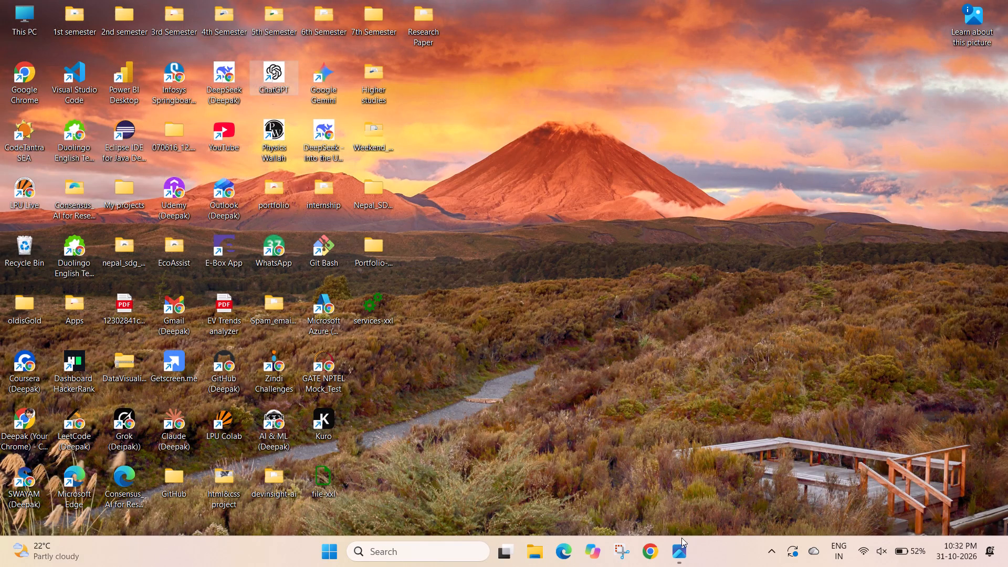